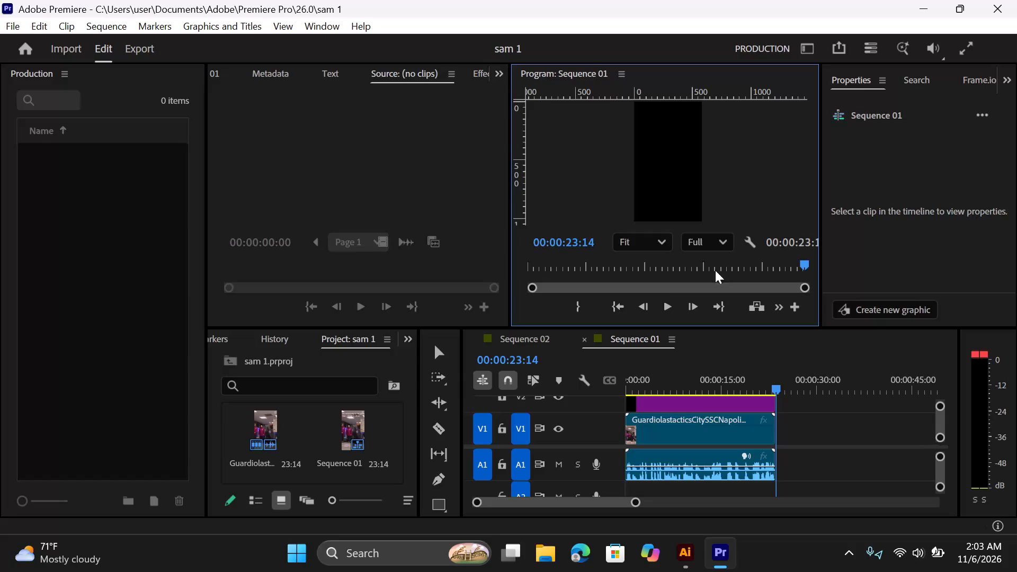
Delete the GuardiolastacticsCitySSCNapoli video clip and its audio from the Sequence 01 timeline.
left_click(666, 310)
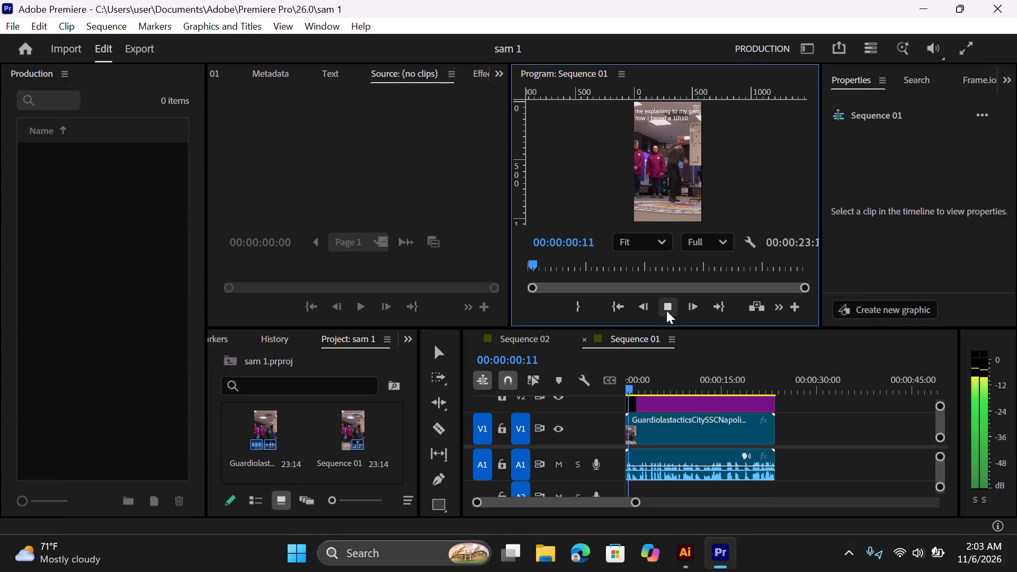
left_click_drag(666, 310, 697, 428)
left_click(697, 428)
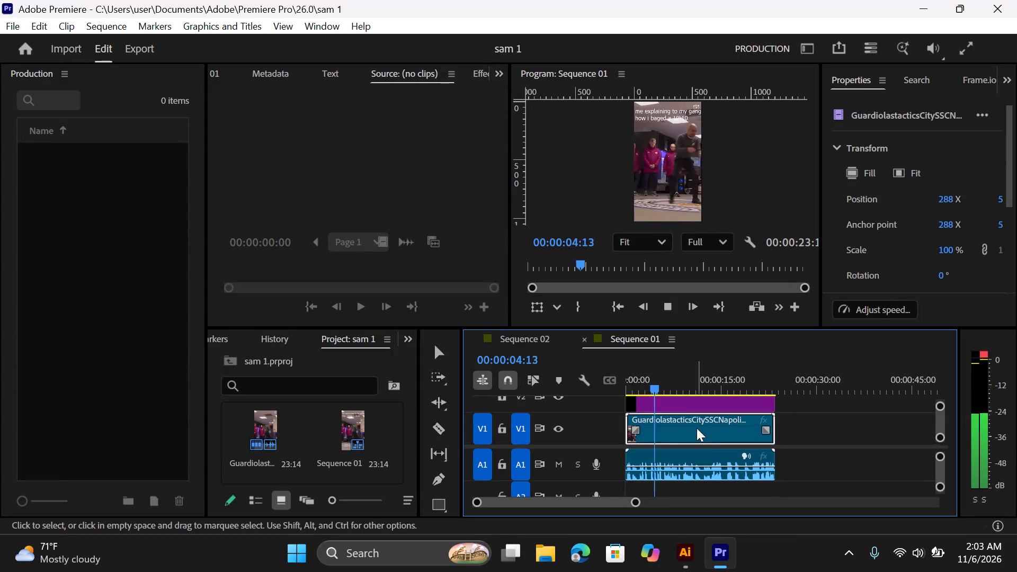
left_click(699, 462)
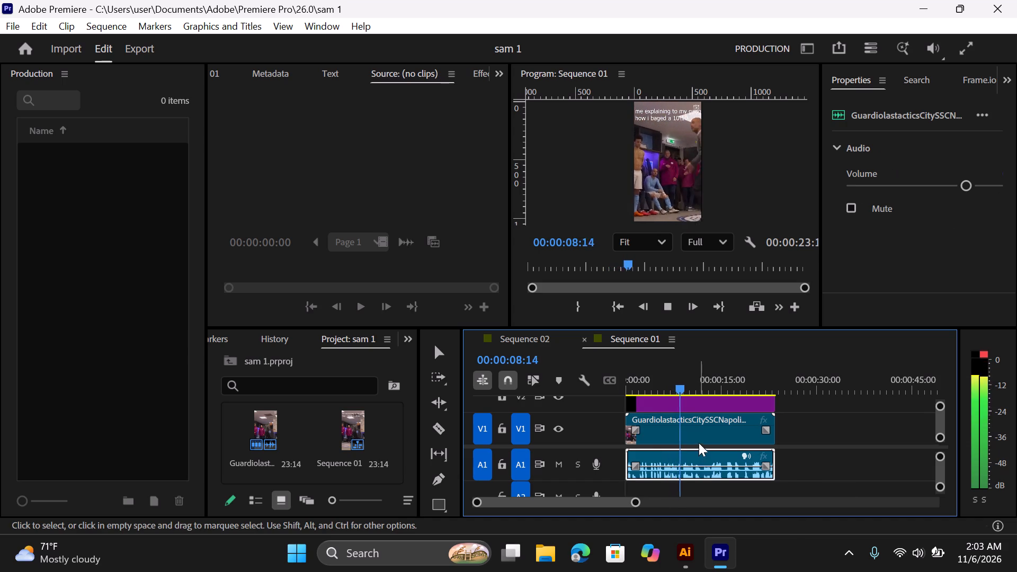
left_click(699, 437)
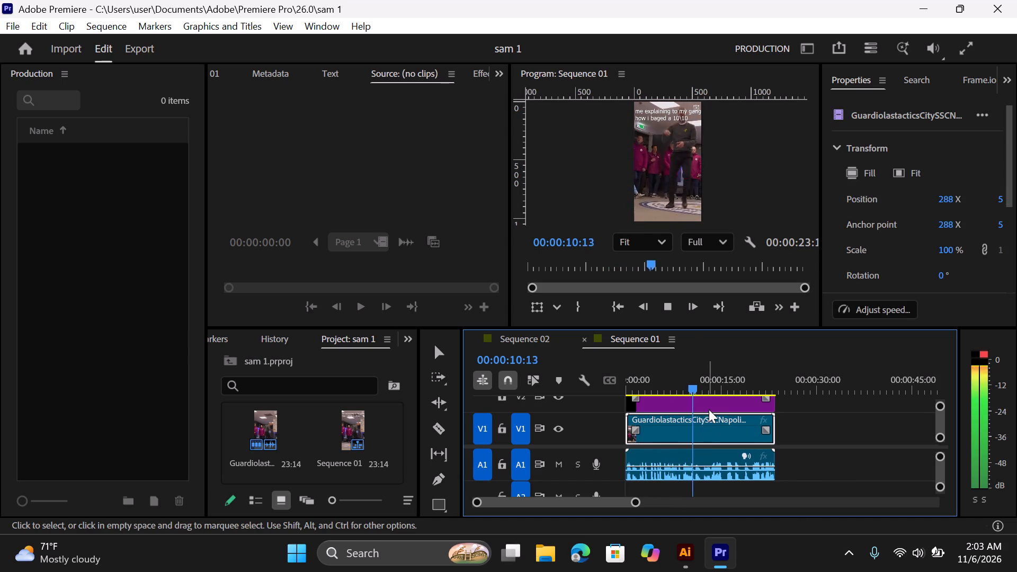
left_click(712, 404)
left_click(712, 416)
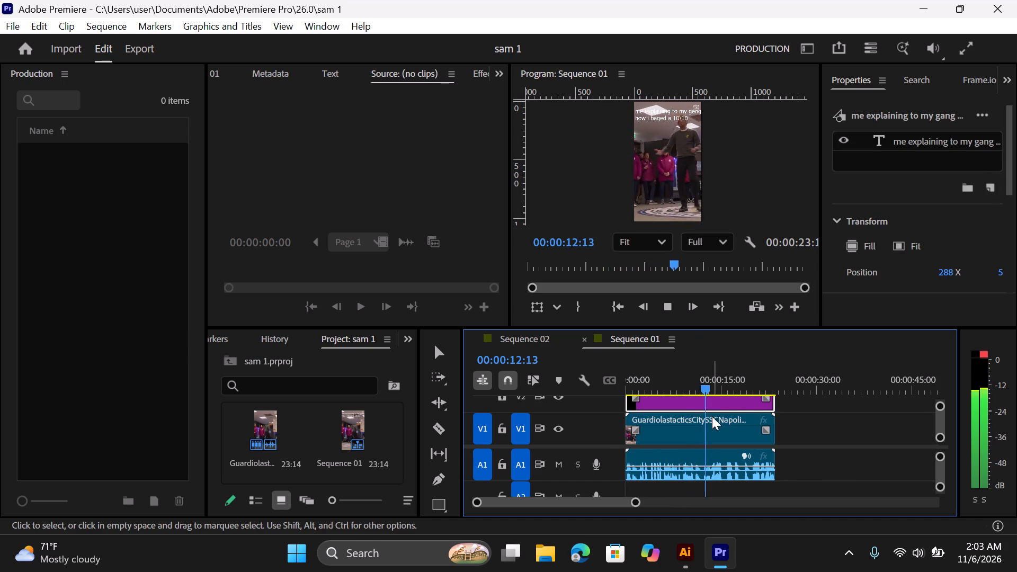
key("BackSpace")
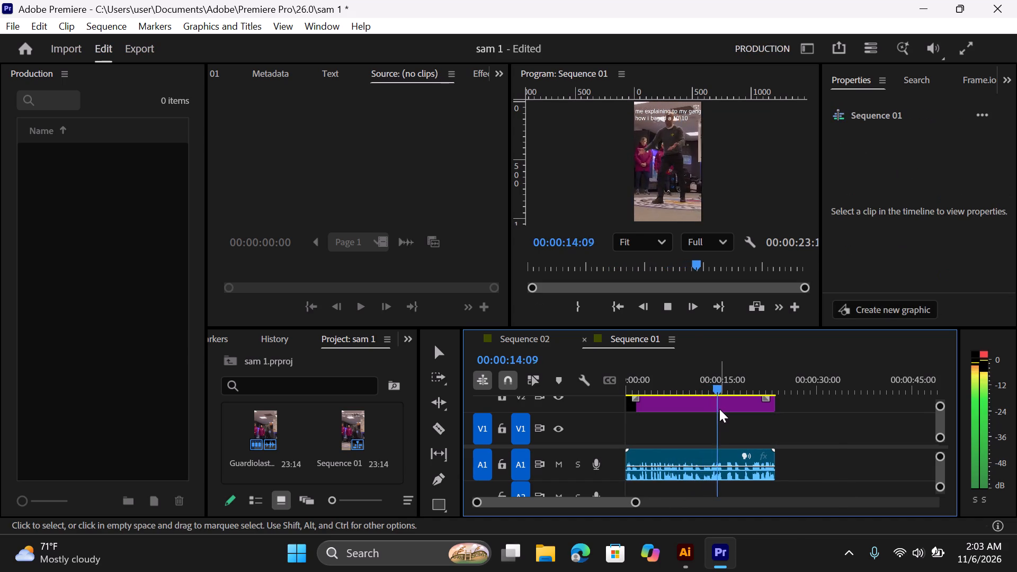
left_click(673, 465)
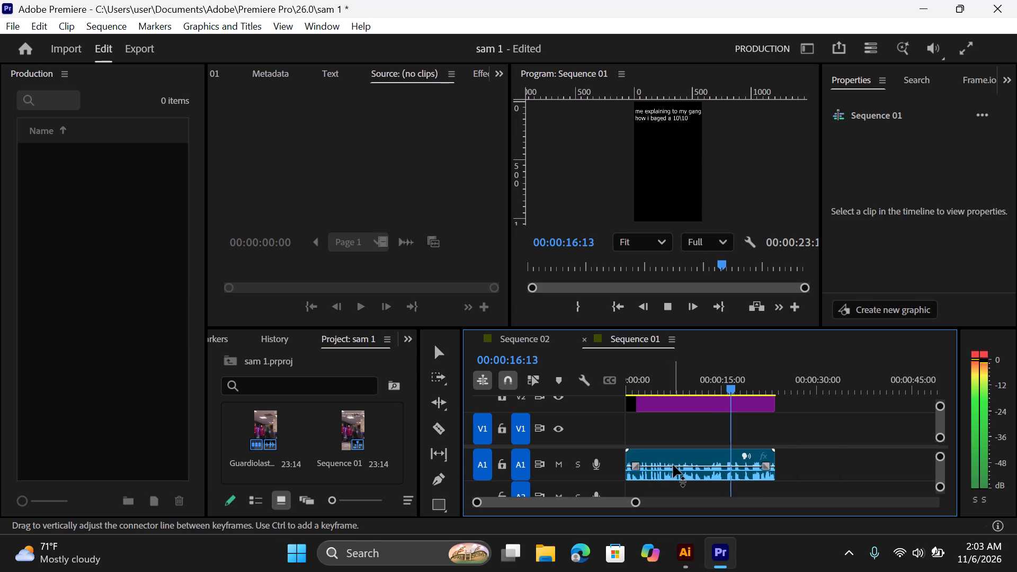
key("BackSpace")
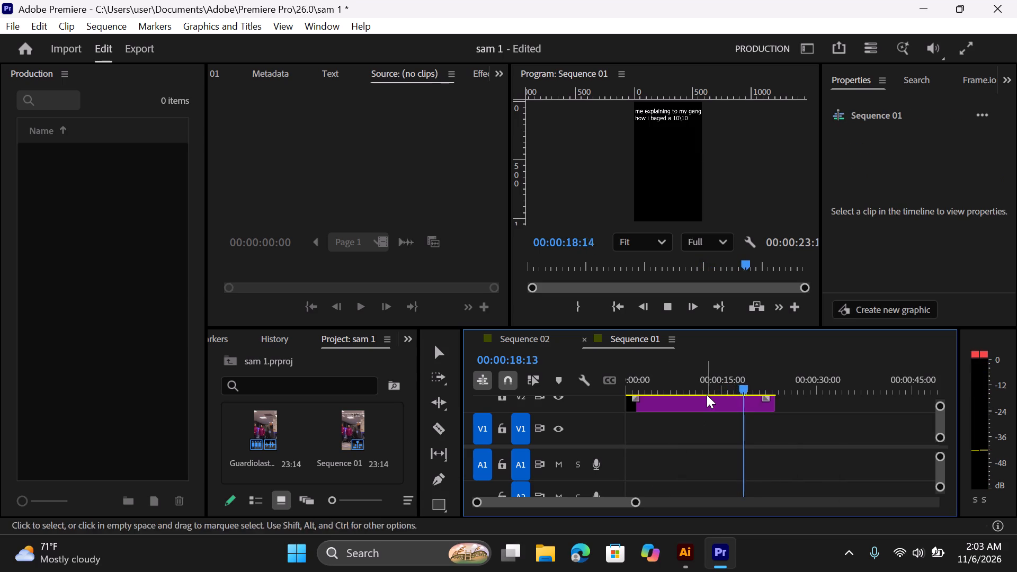
Delete the "me explaining to my gang" text graphic from track V2 of Sequence 01.
left_click(707, 394)
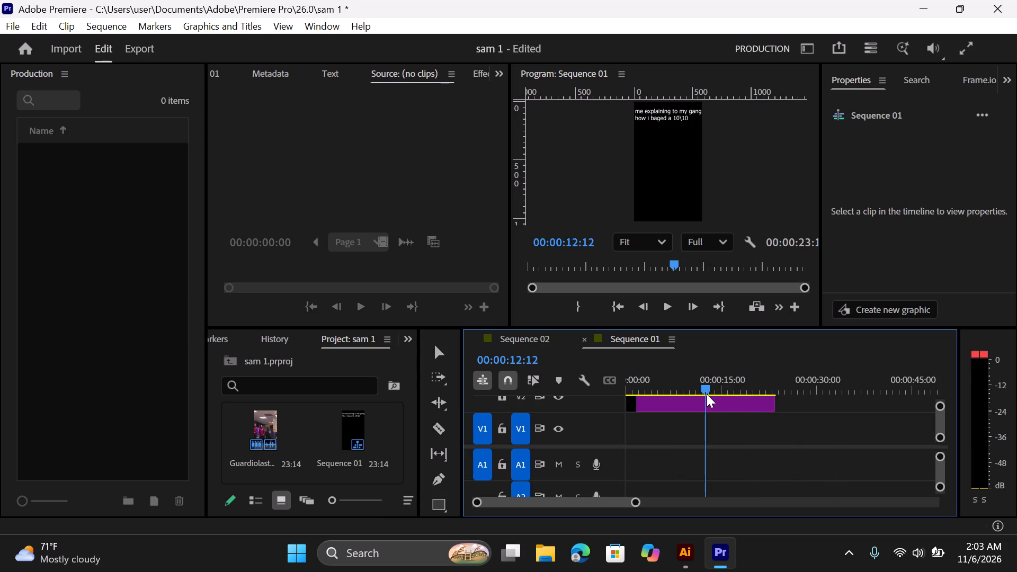
left_click(718, 409)
key("Return")
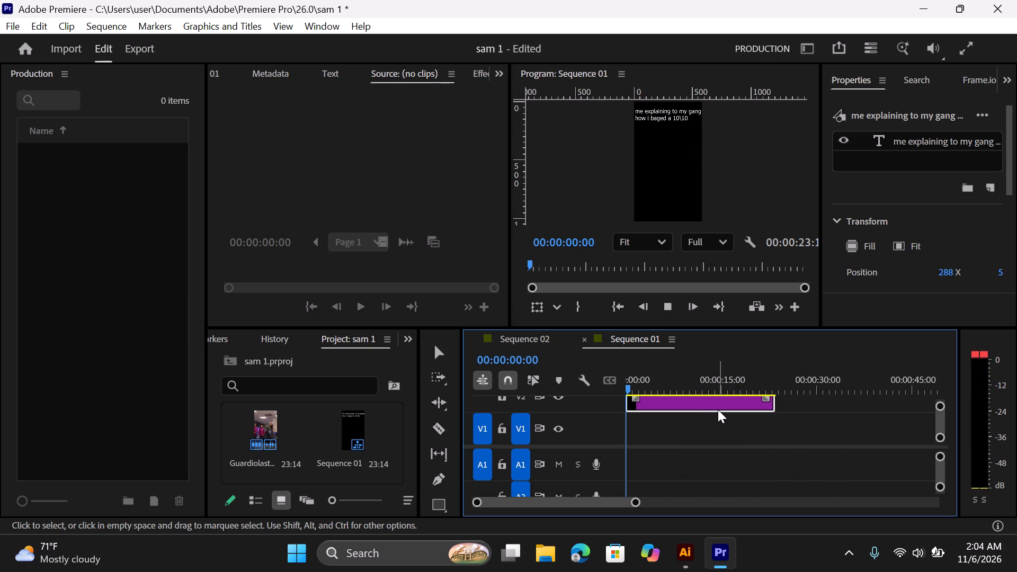
key("Return")
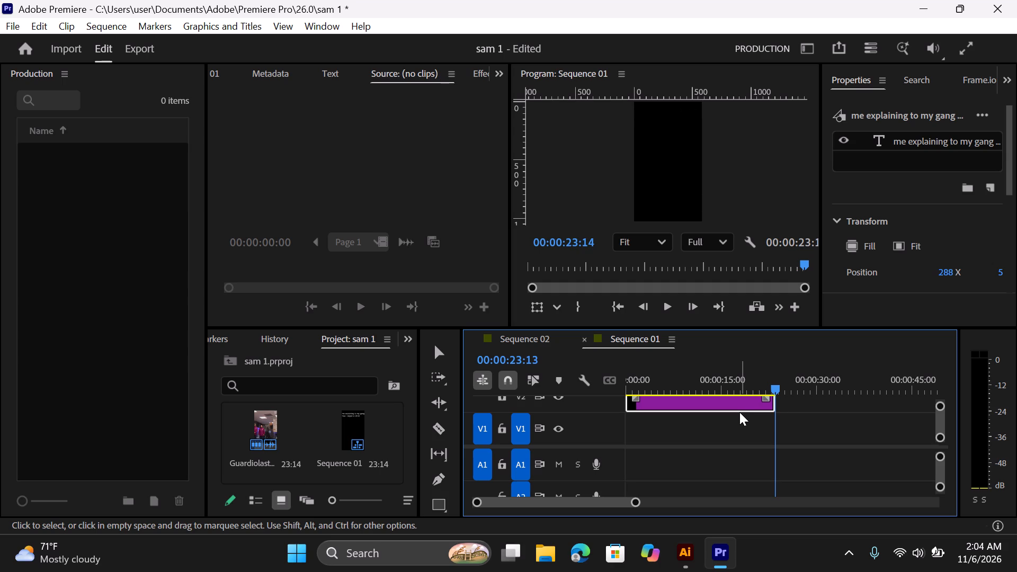
key("BackSpace")
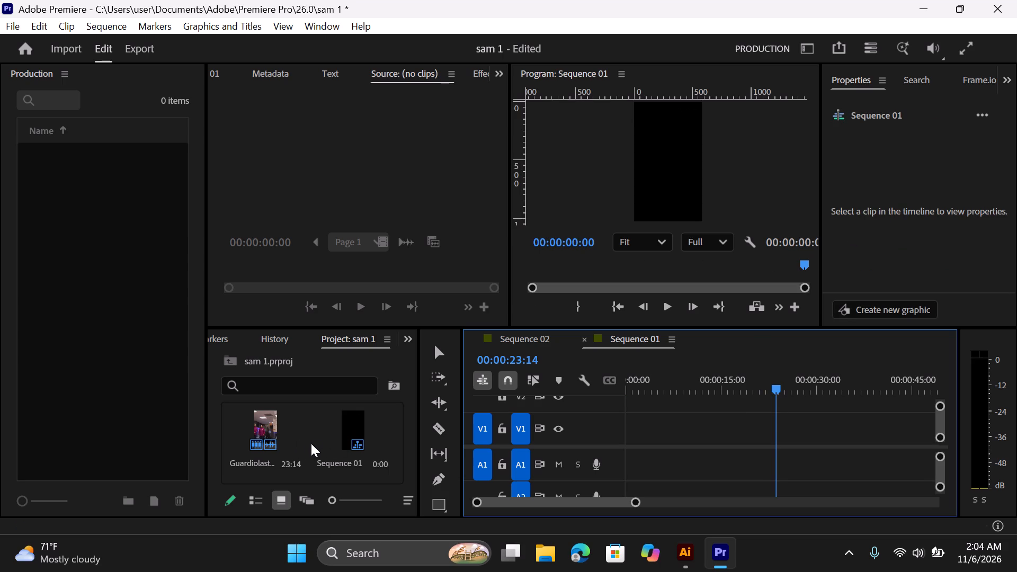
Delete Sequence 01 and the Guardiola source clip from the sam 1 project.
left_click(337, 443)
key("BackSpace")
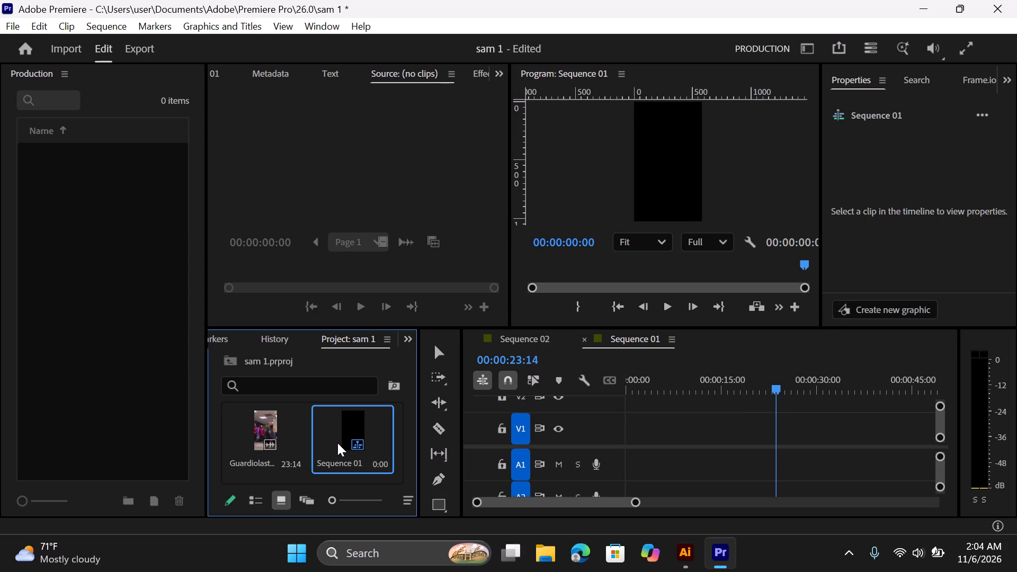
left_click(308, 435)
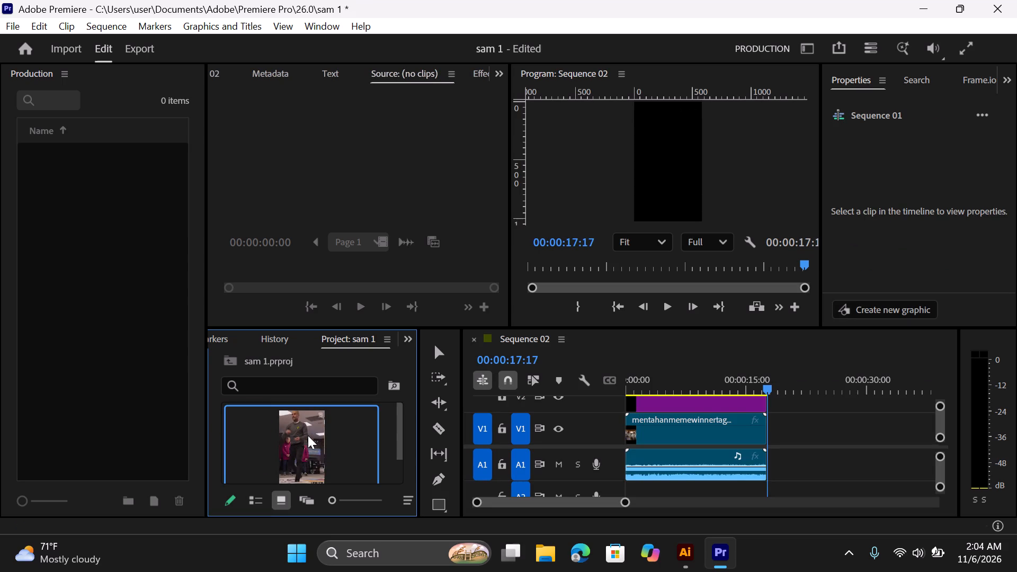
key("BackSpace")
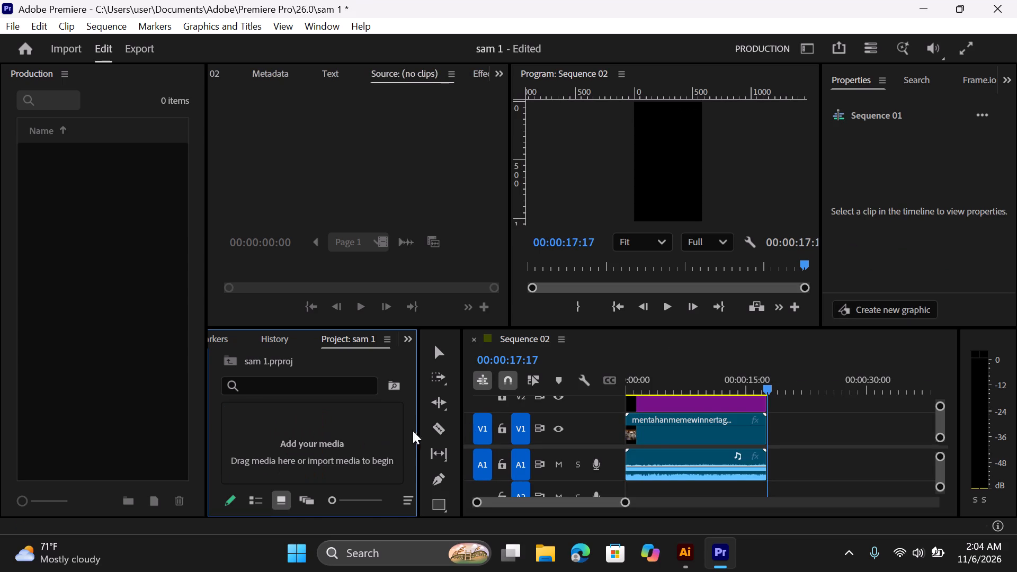
Play back Sequence 02 of the memelord11 project to review its meme clip.
left_click(659, 433)
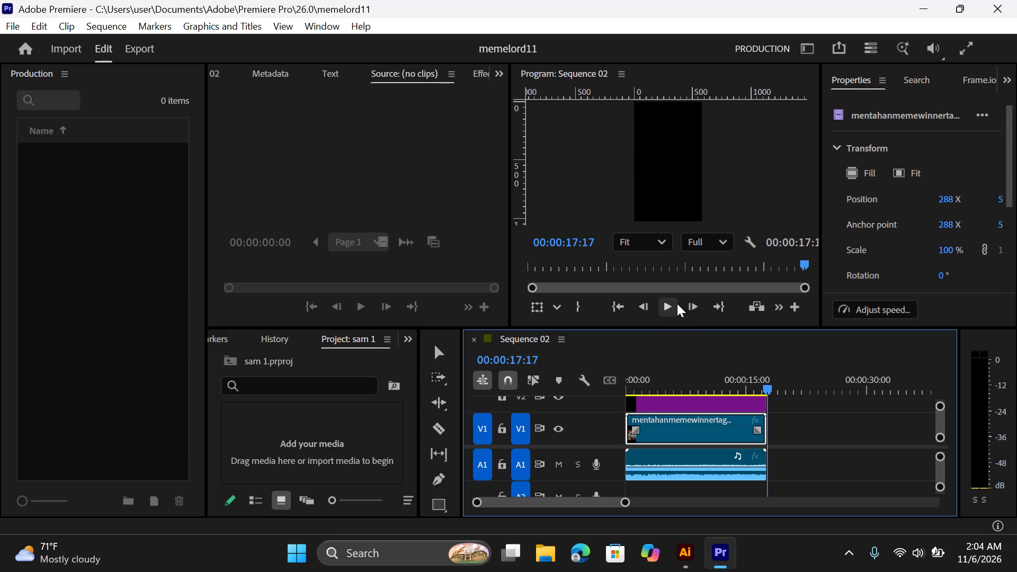
left_click(673, 303)
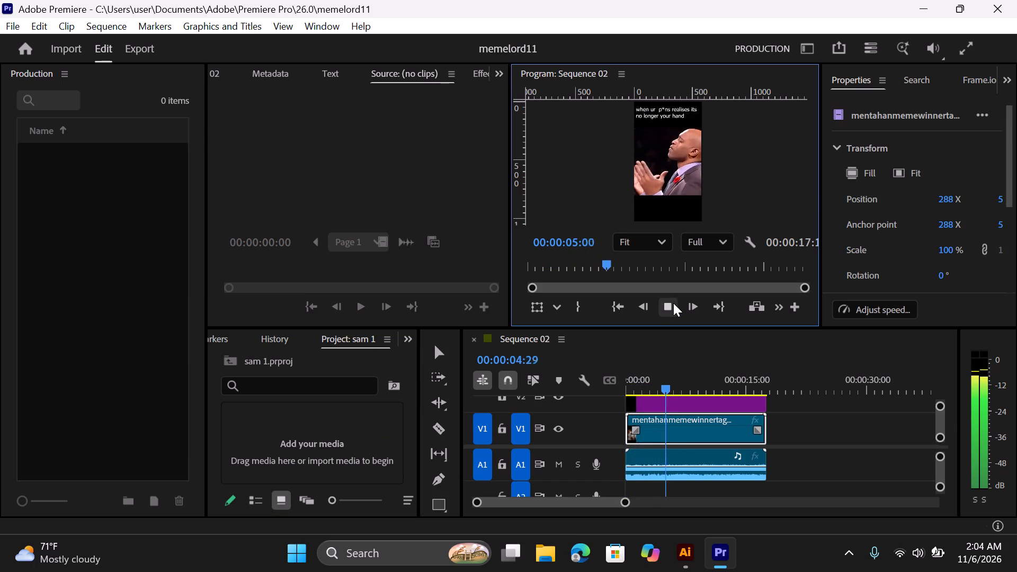
key("BackSpace")
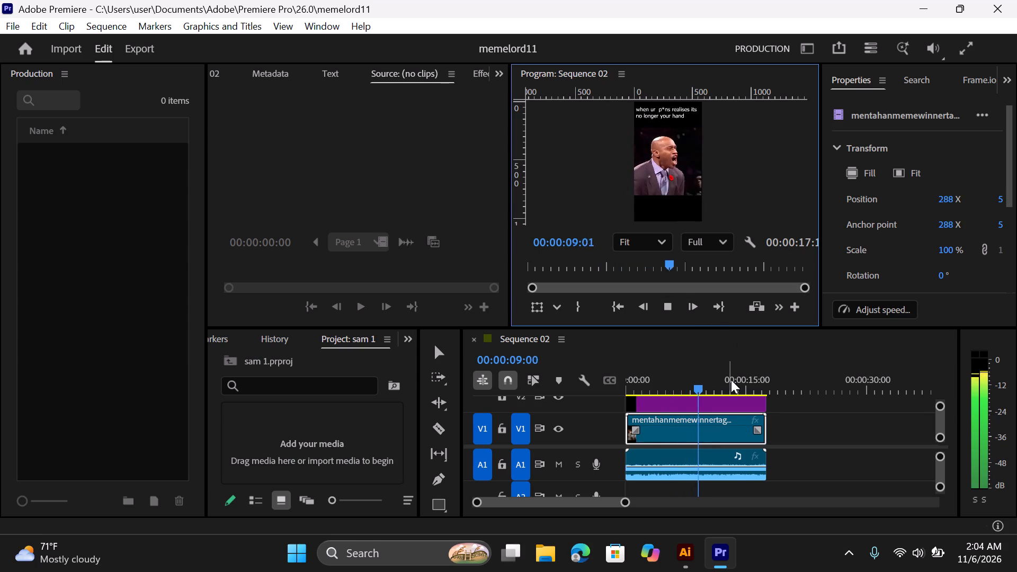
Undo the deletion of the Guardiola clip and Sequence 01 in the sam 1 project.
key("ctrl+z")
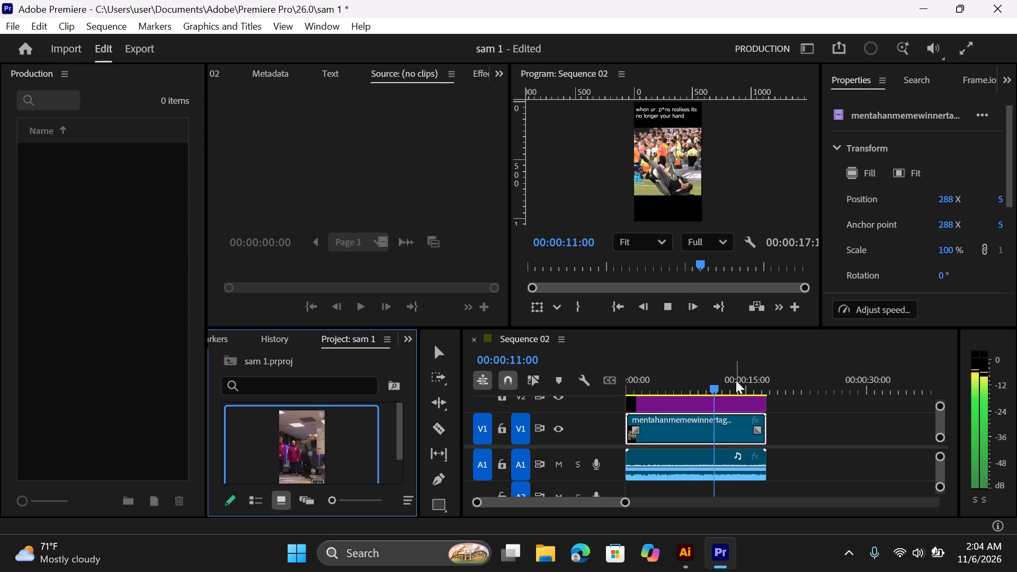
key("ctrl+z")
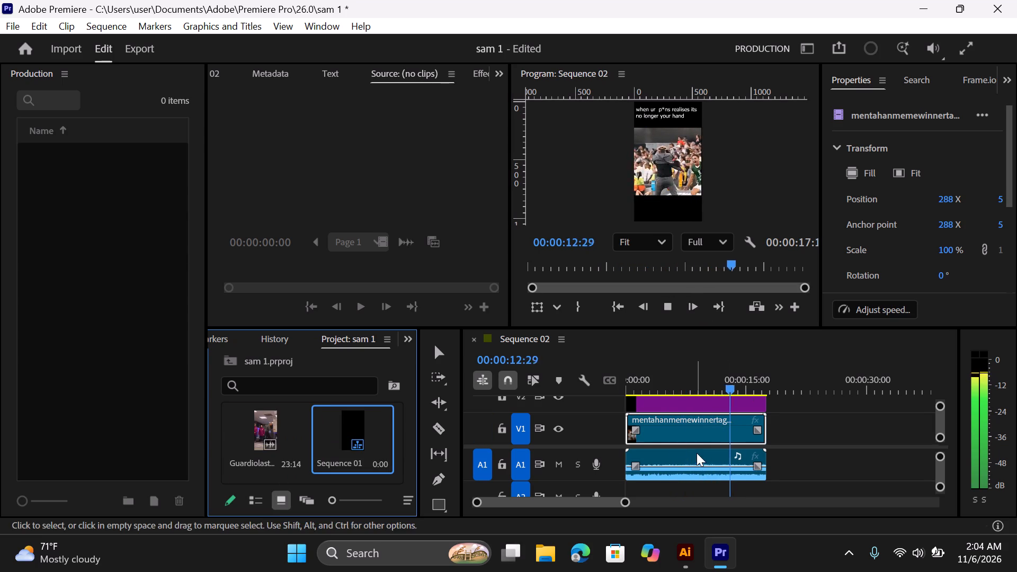
Delete the mentahanmemewinner clip's audio, its video and the text graphic above it from the Sequence 02 timeline.
left_click(694, 476)
key("BackSpace")
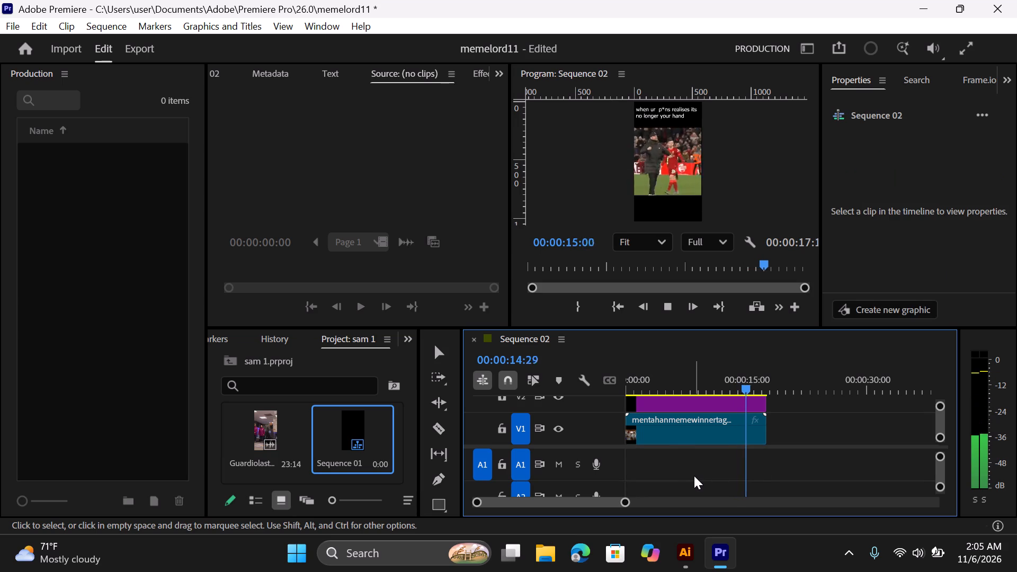
left_click(683, 425)
key("BackSpace")
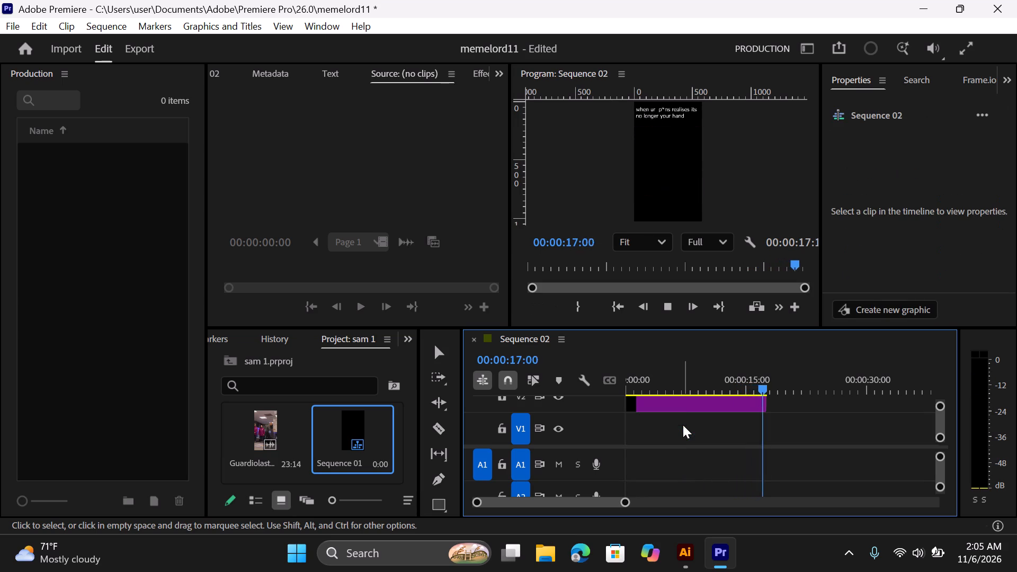
left_click(679, 403)
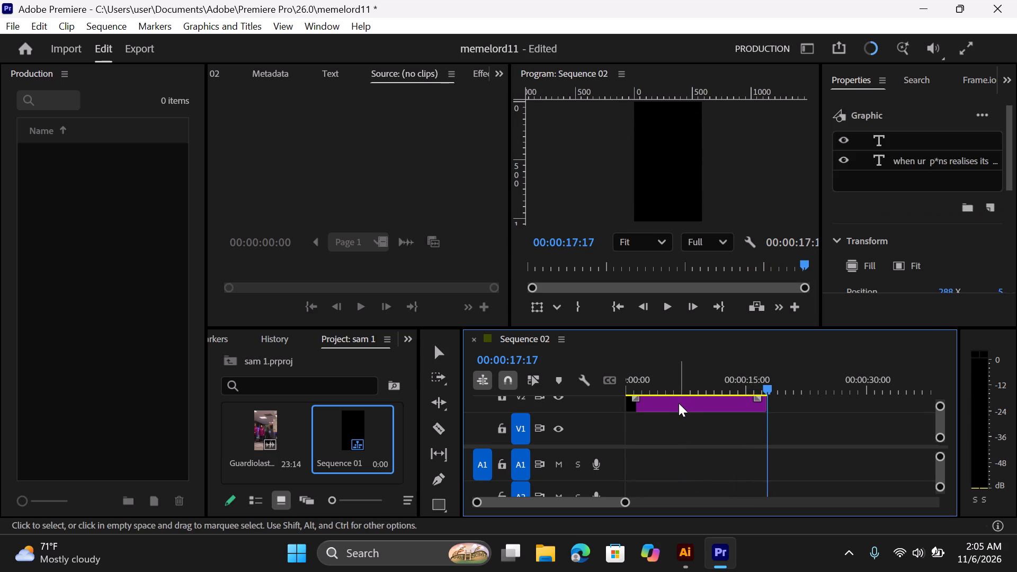
key("BackSpace")
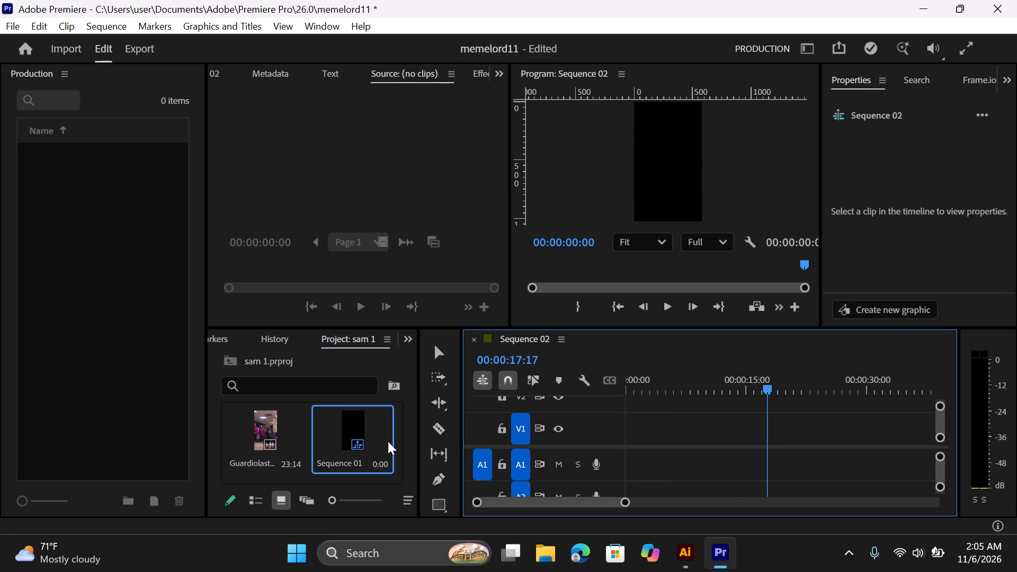
key("BackSpace")
key("BackSpace")
Delete the Guardiola source clip and the empty Sequence 01 from the sam 1 project.
left_click(289, 444)
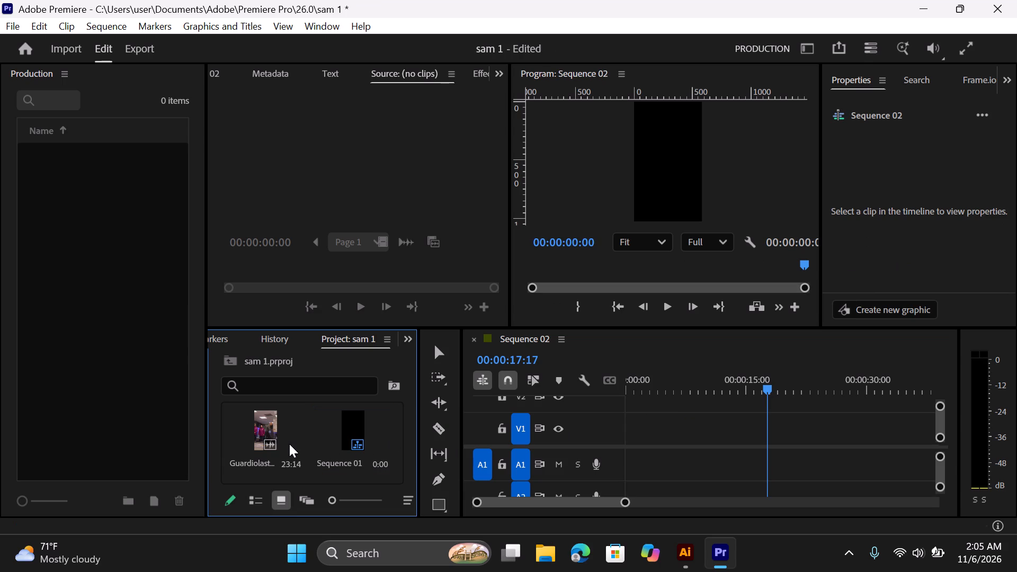
left_click(289, 444)
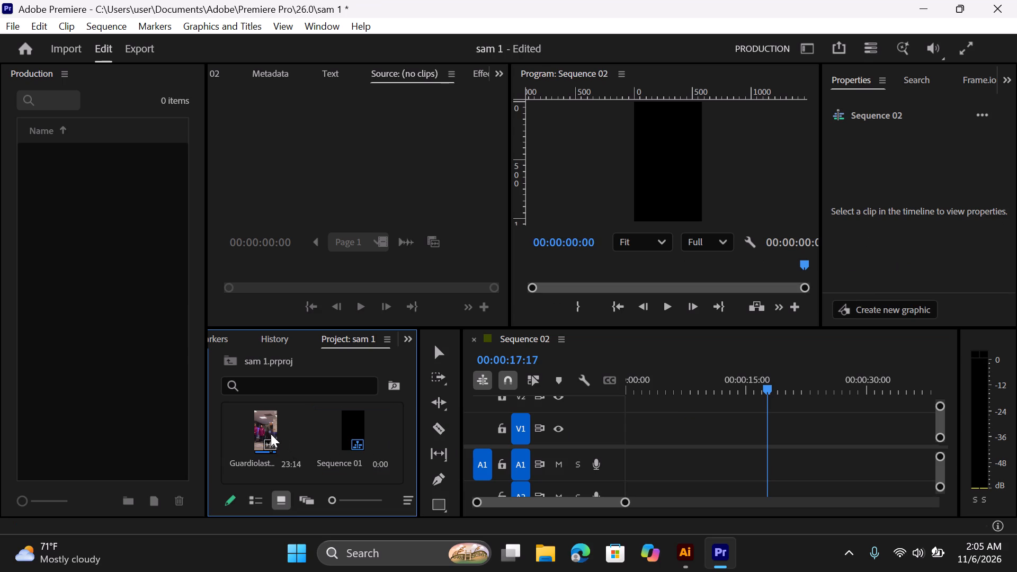
left_click(271, 434)
key("BackSpace")
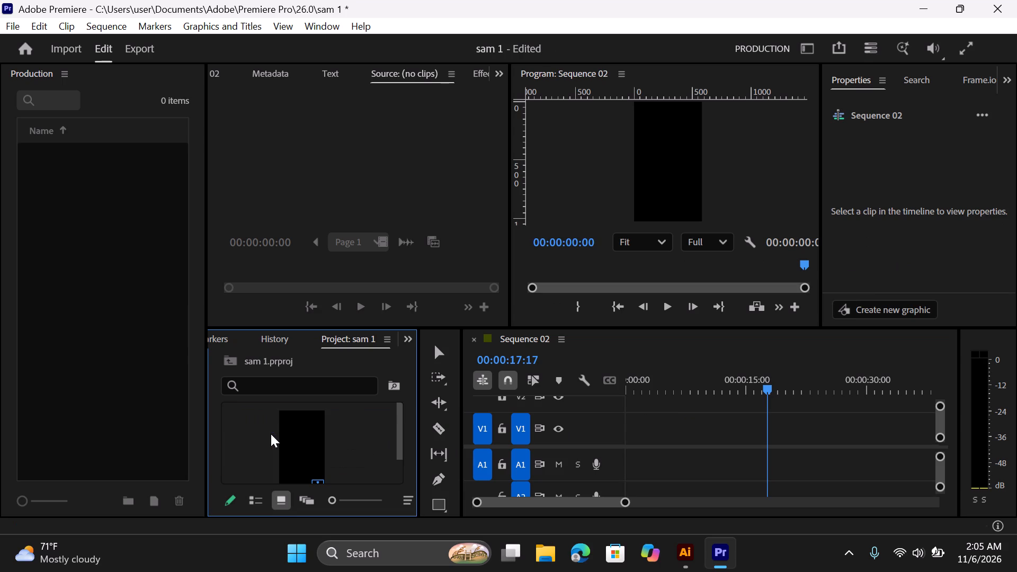
left_click(300, 442)
key("BackSpace")
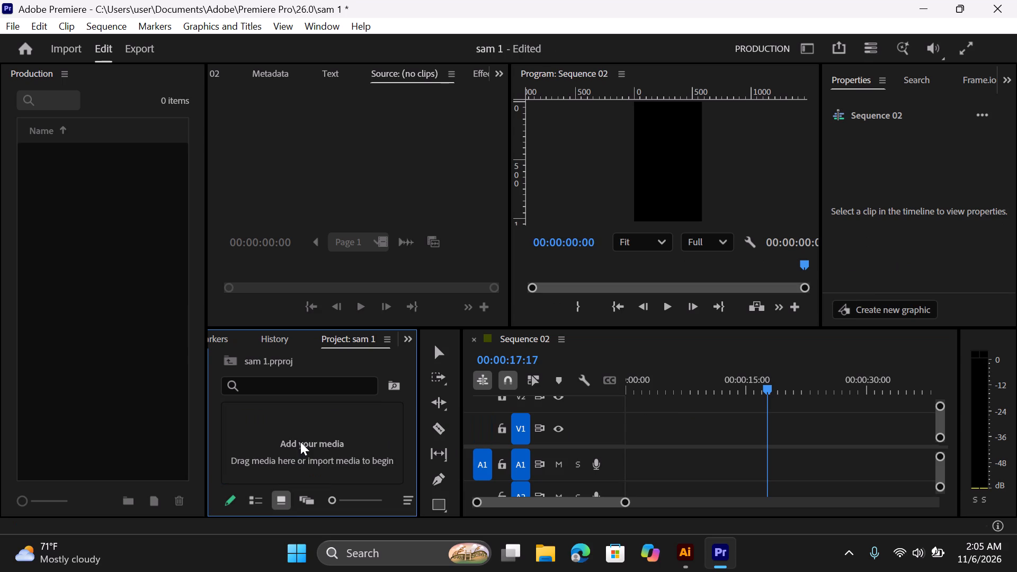
Browse the video clips in the Documents import folder, checking the Lebron press conference clip as a candidate for the next meme.
left_click(56, 43)
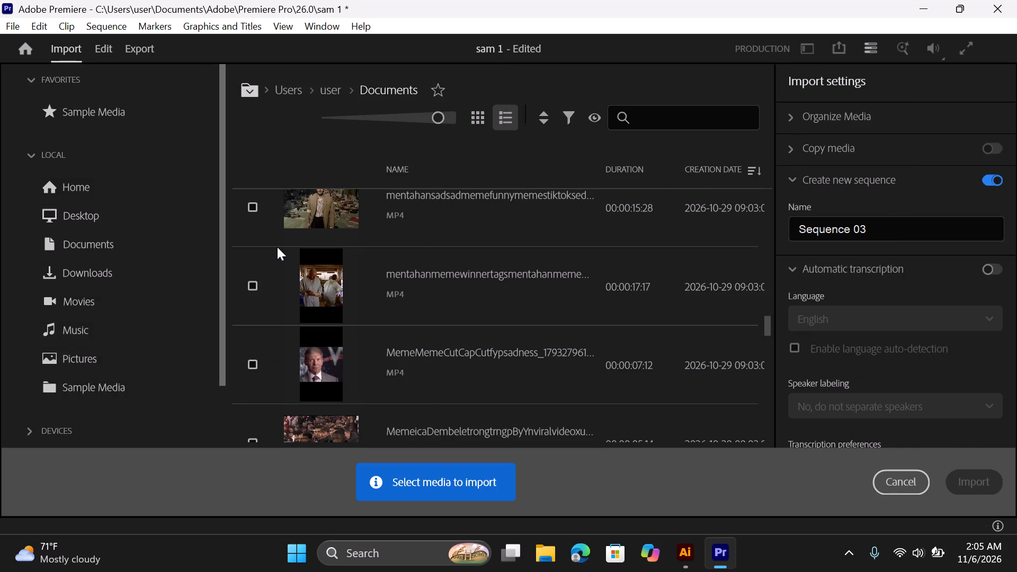
scroll(325, 351, "down", 3)
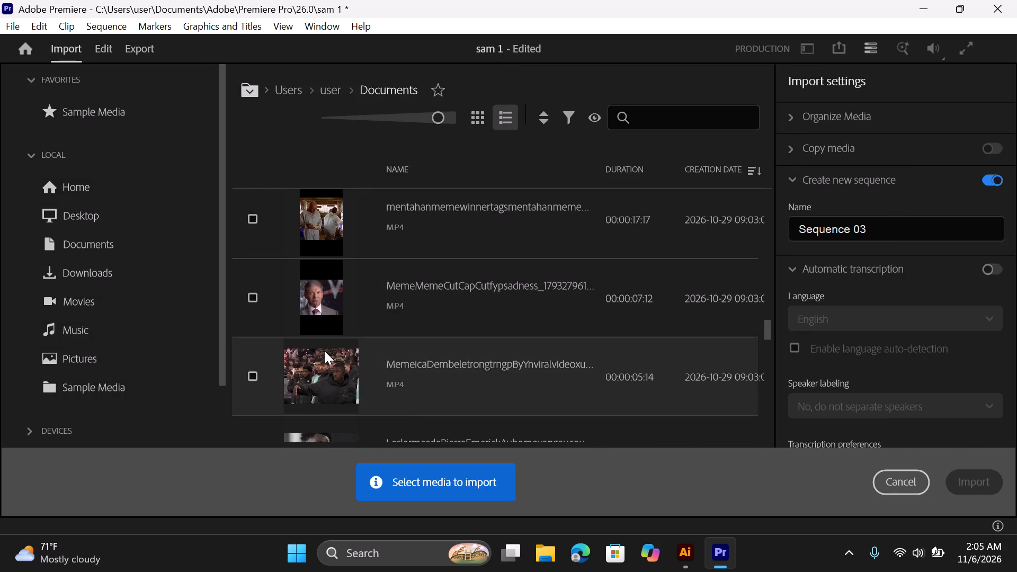
scroll(325, 351, "down", 5)
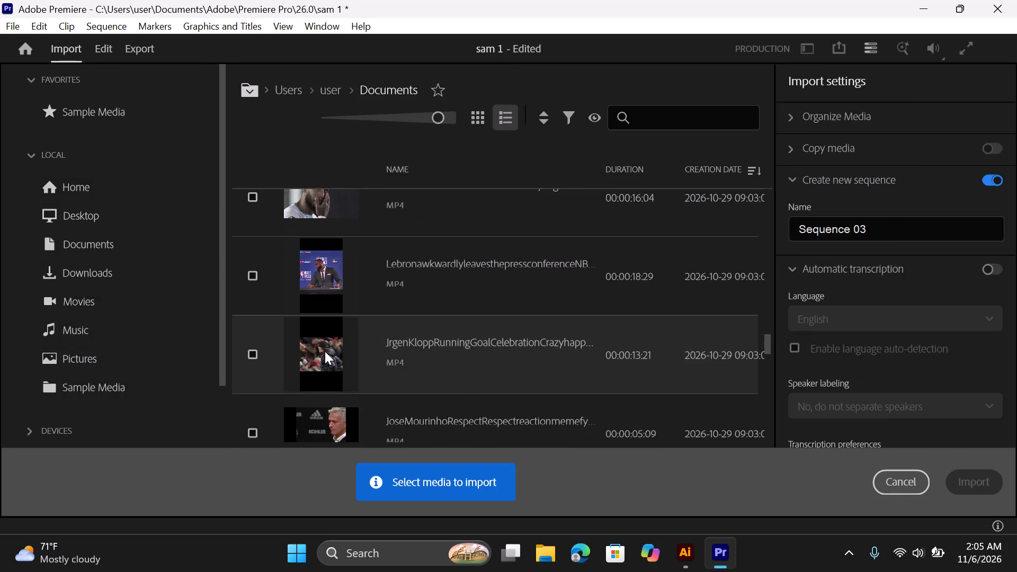
scroll(325, 351, "down", 5)
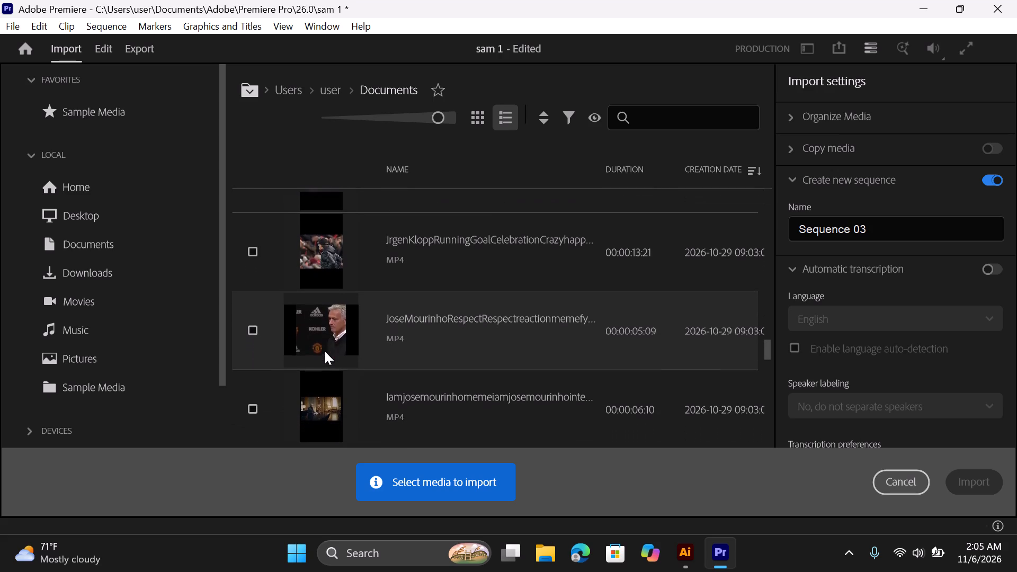
scroll(325, 351, "down", 5)
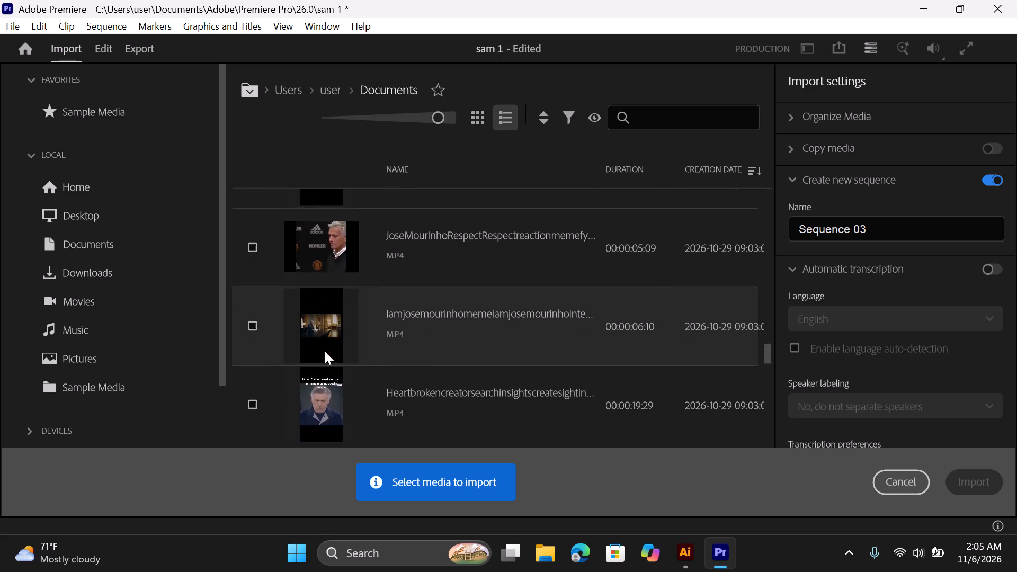
scroll(325, 351, "down", 5)
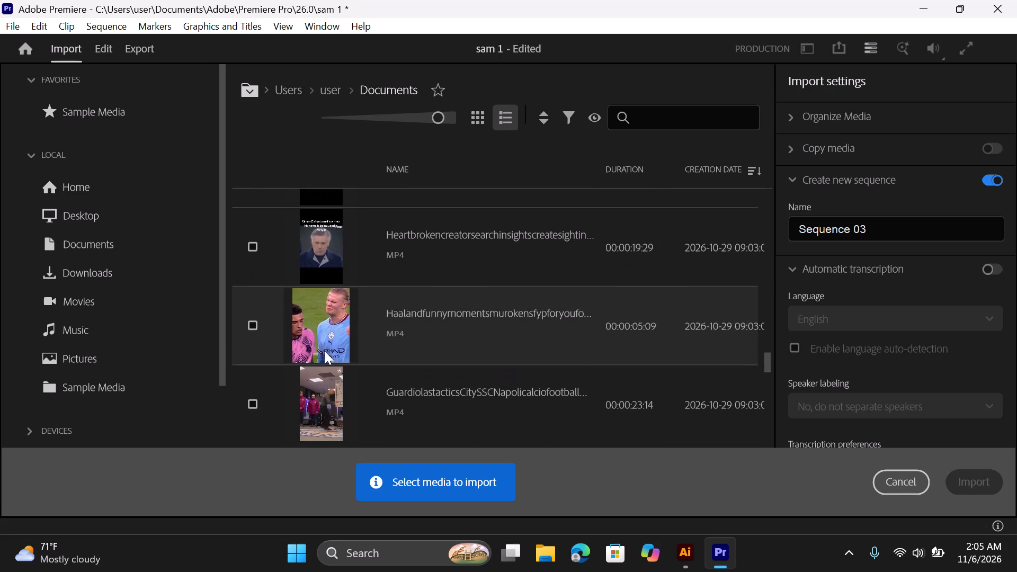
scroll(325, 351, "down", 5)
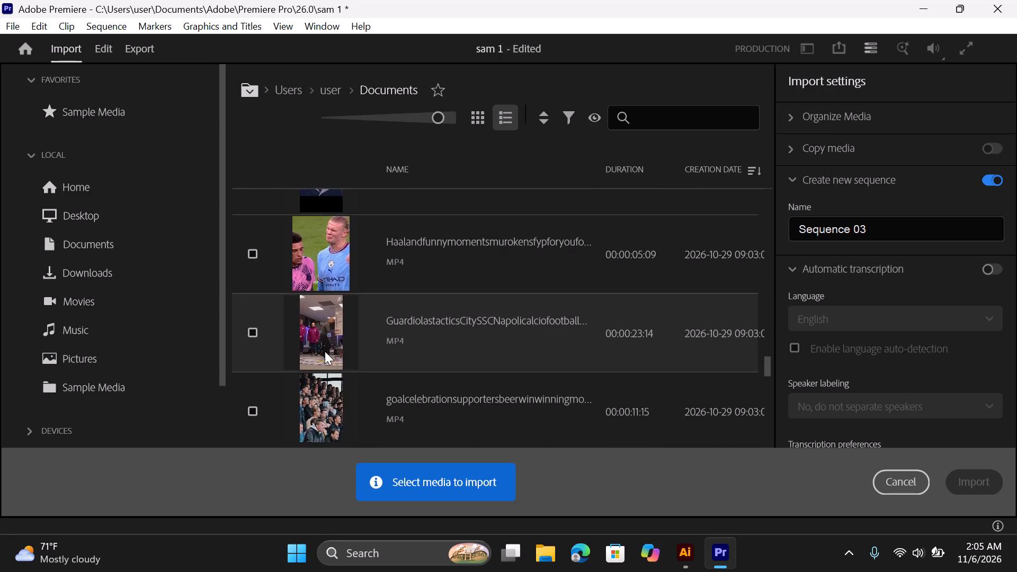
scroll(325, 351, "down", 3)
scroll(325, 351, "up", 8)
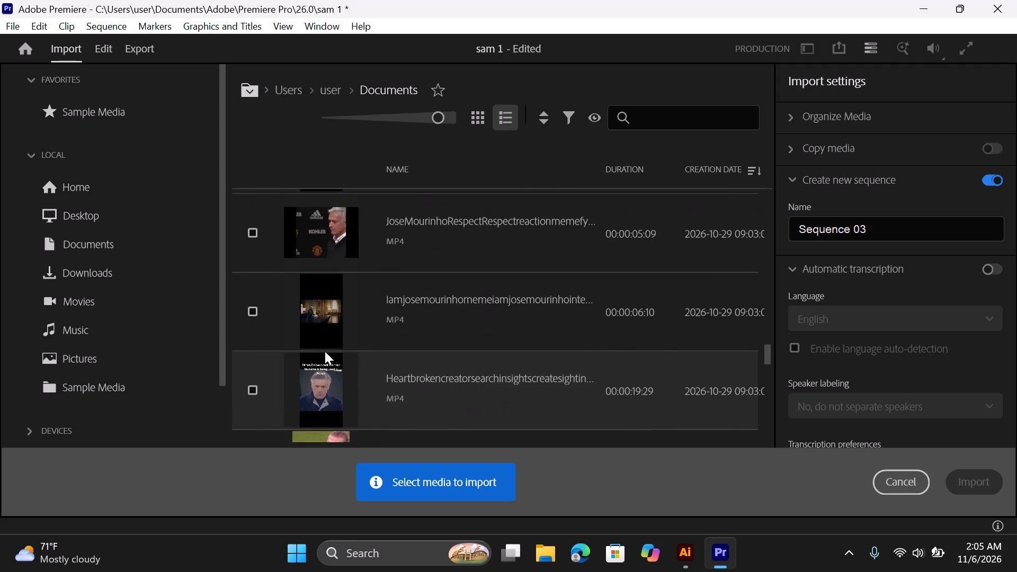
scroll(325, 351, "up", 12)
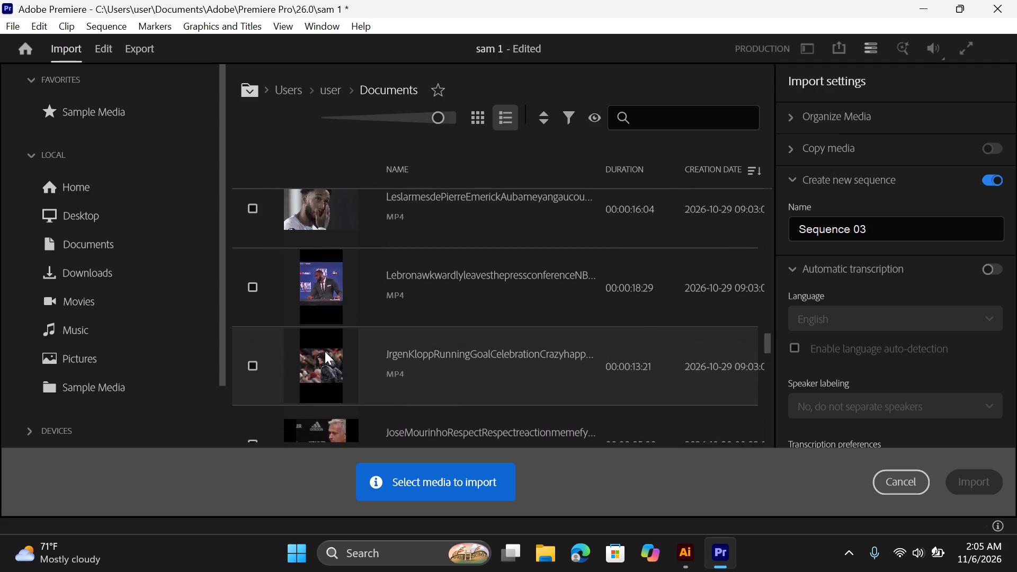
scroll(325, 351, "up", 1)
left_click(261, 314)
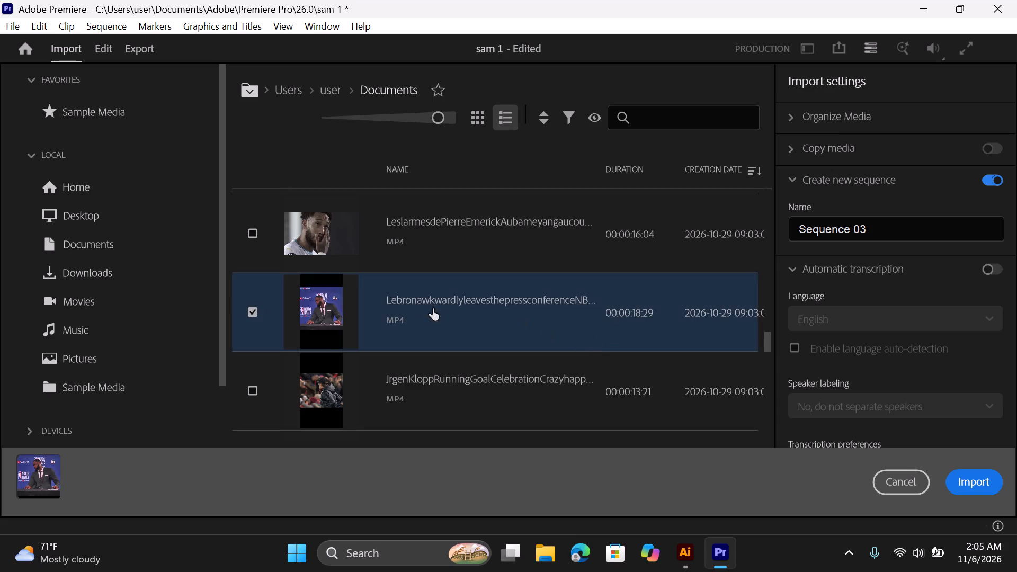
left_click(253, 314)
Import the JrgenKloppRunningGoalCelebration clip from Documents into the sam 1 project with a new sequence named Sequence 03.
scroll(316, 335, "down", 5)
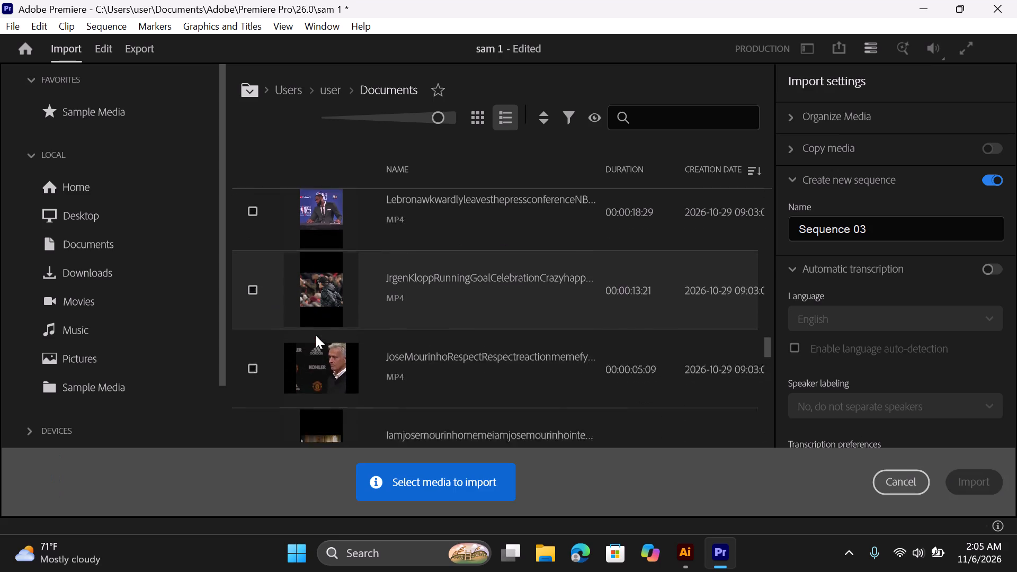
scroll(316, 335, "down", 7)
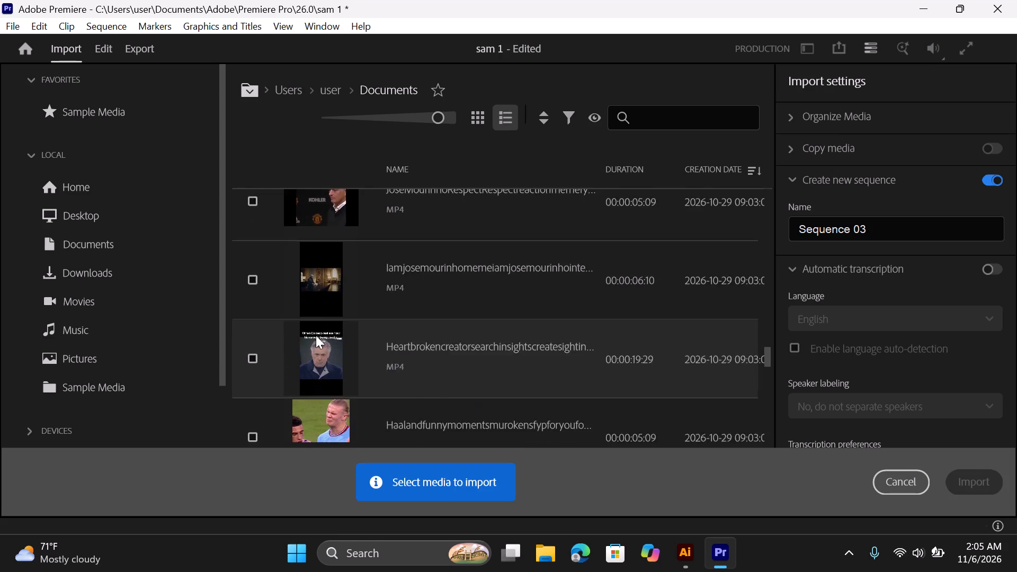
scroll(316, 335, "down", 7)
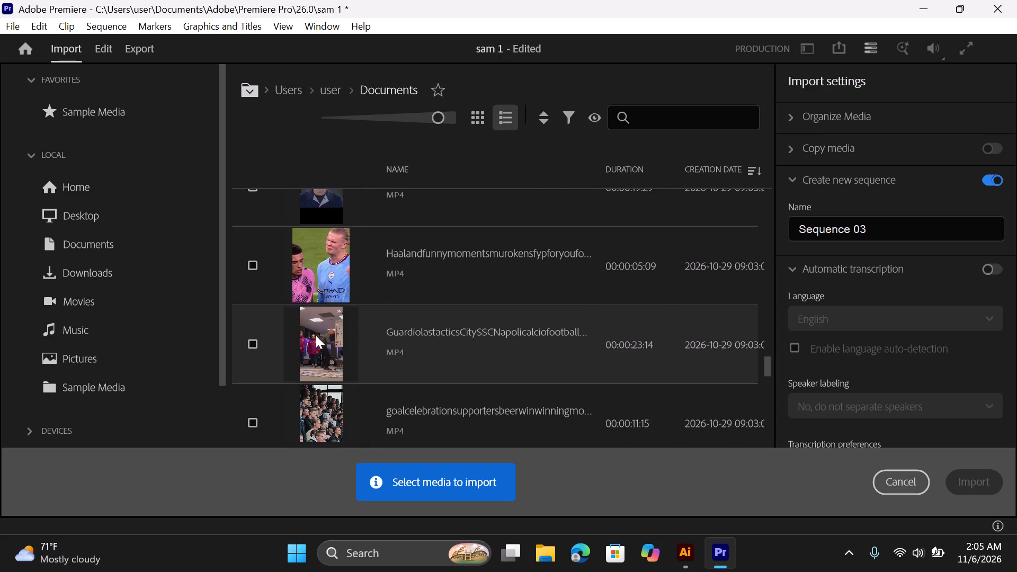
scroll(316, 335, "down", 3)
scroll(316, 335, "up", 8)
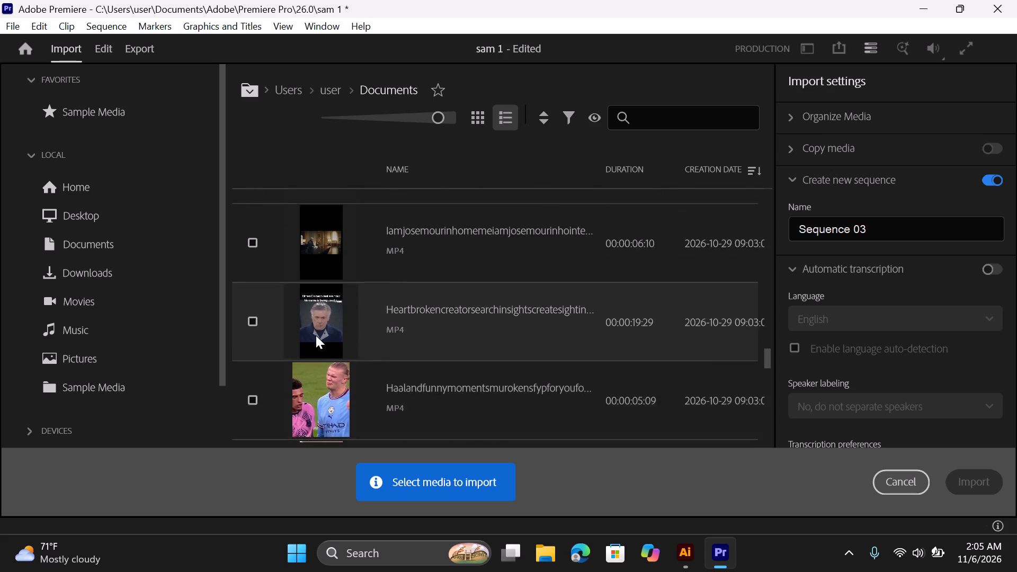
scroll(316, 335, "up", 8)
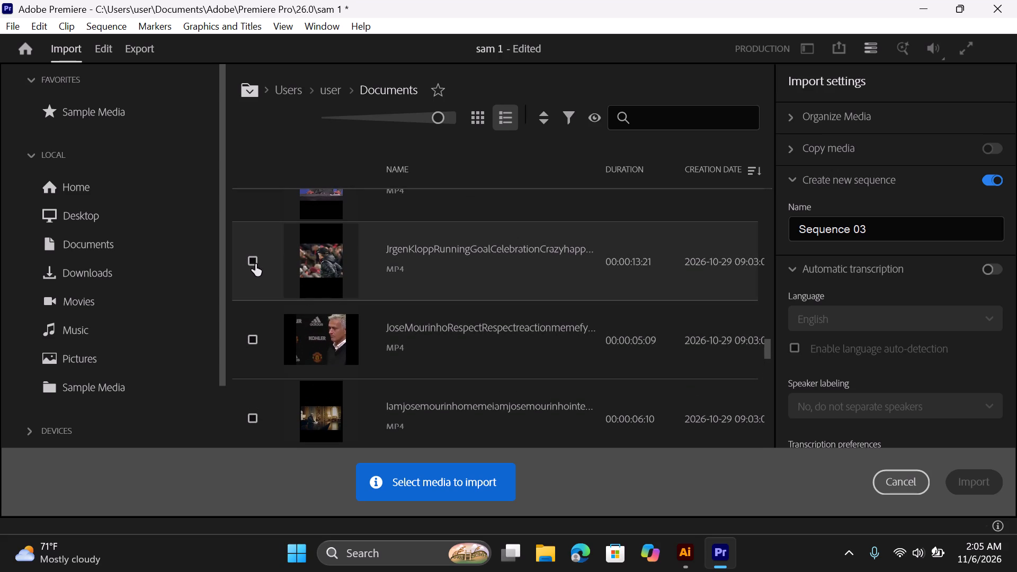
left_click(252, 263)
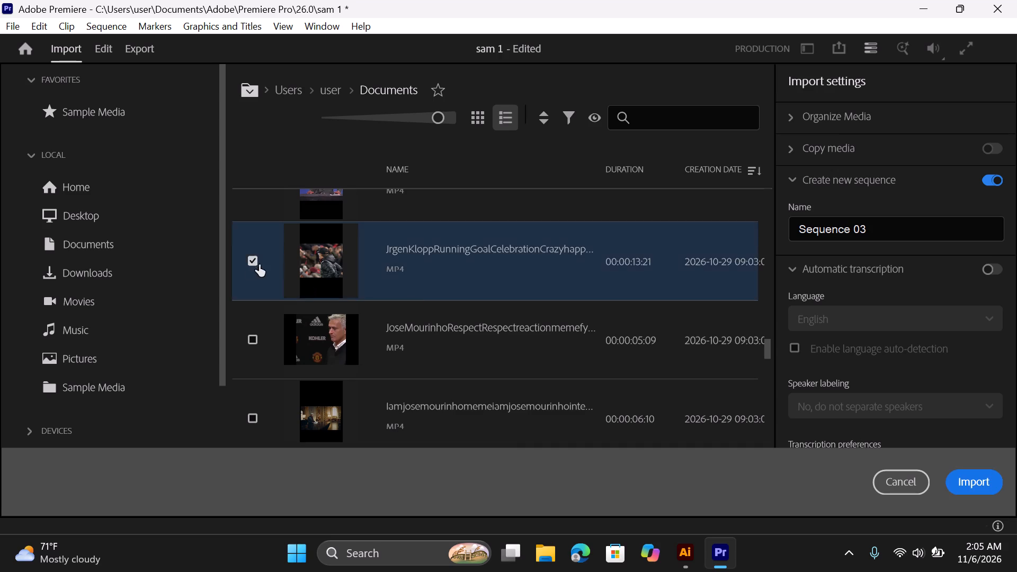
left_click(964, 479)
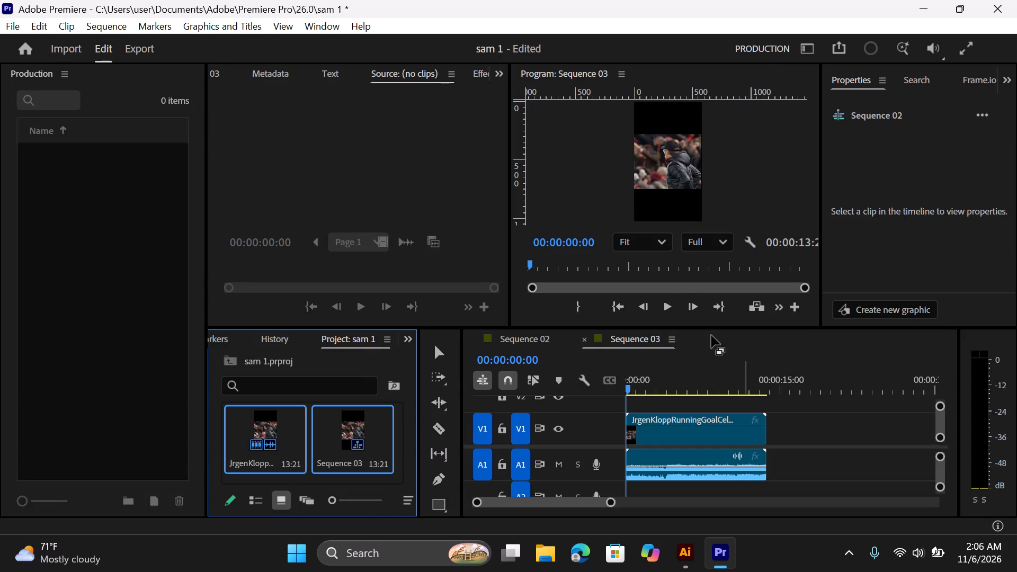
Play back Sequence 03 to review the Klopp goal celebration clip.
left_click(671, 301)
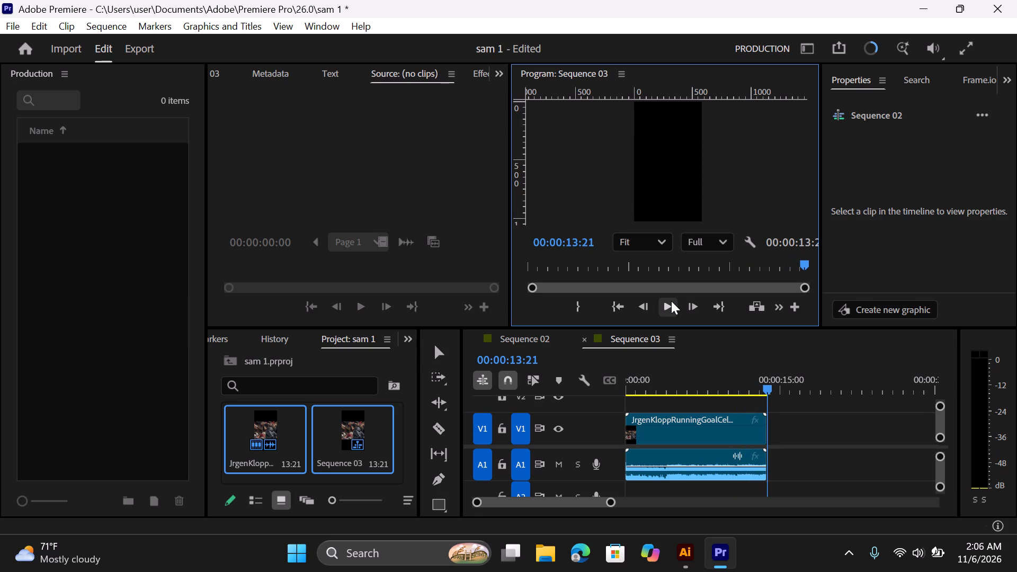
left_click(671, 301)
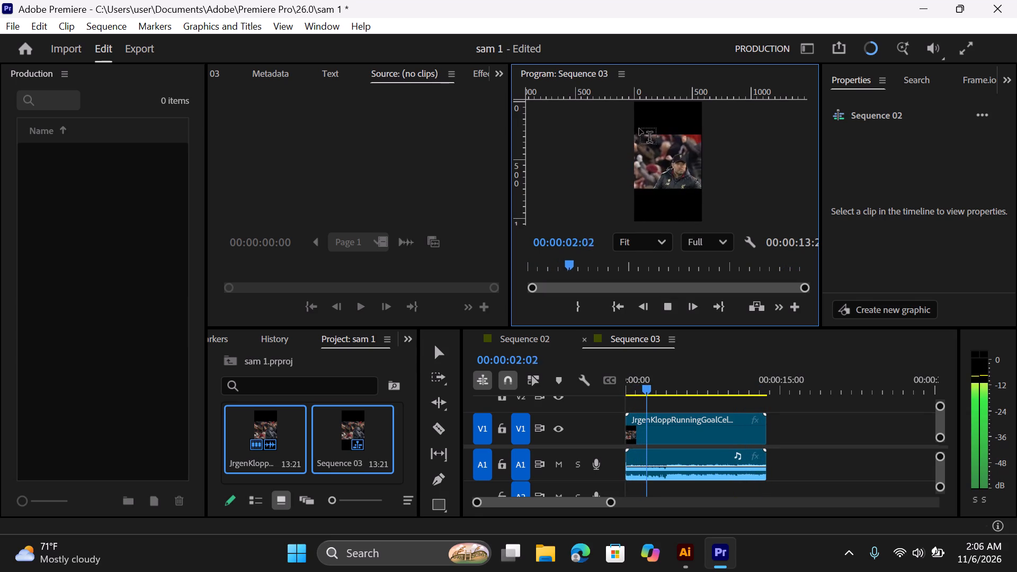
Stop the playback of Sequence 03 at 00:00:05:05 and select the Klopp video clip in the frame.
left_click(638, 109)
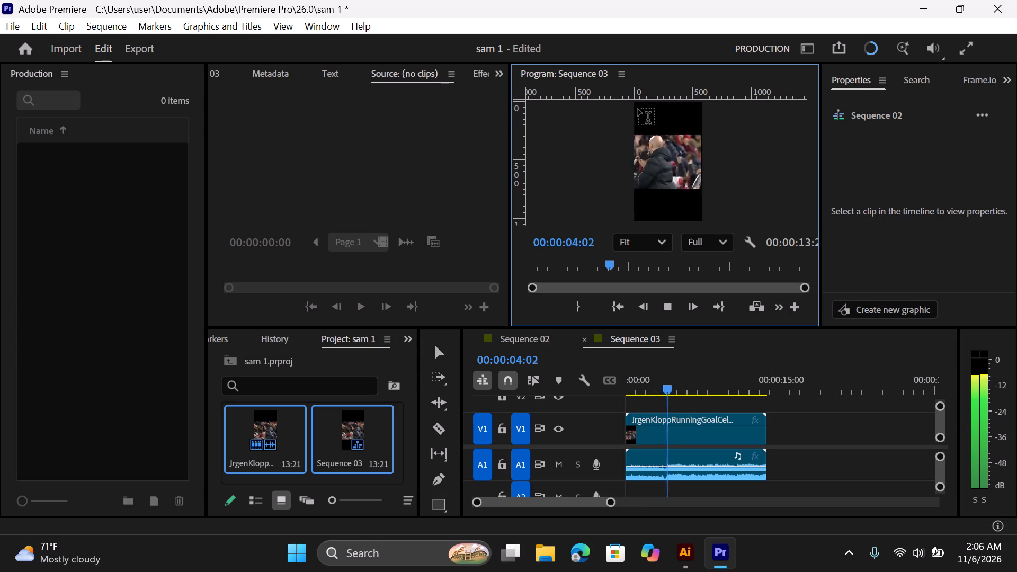
left_click(638, 109)
double_click(638, 109)
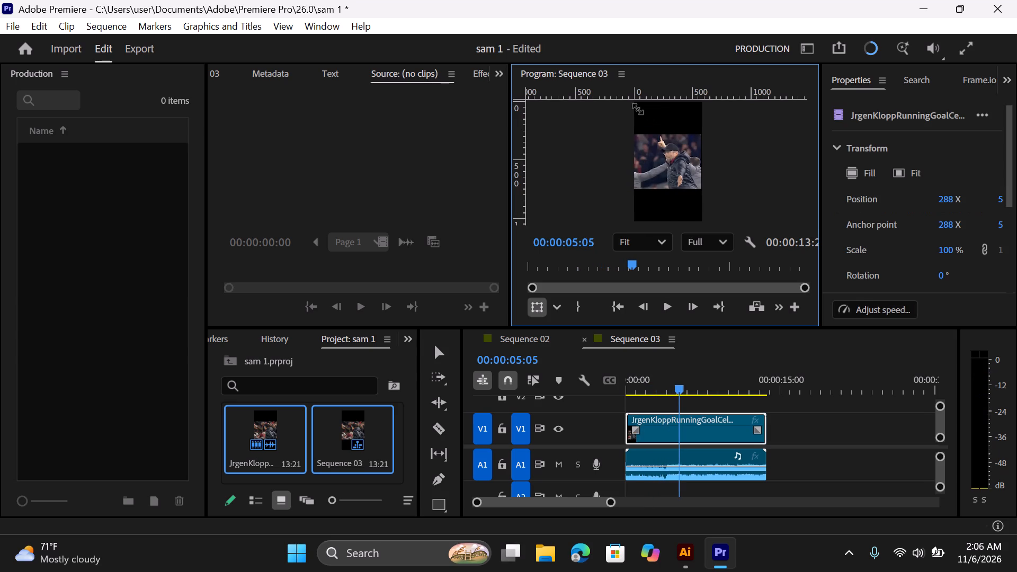
left_click(642, 117)
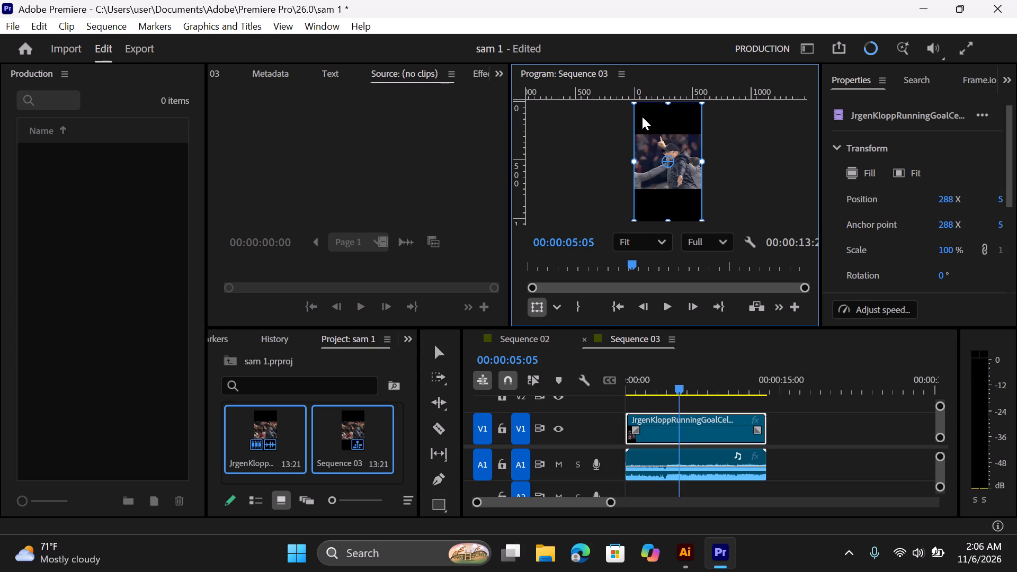
left_click(642, 117)
left_click(643, 121)
key("t")
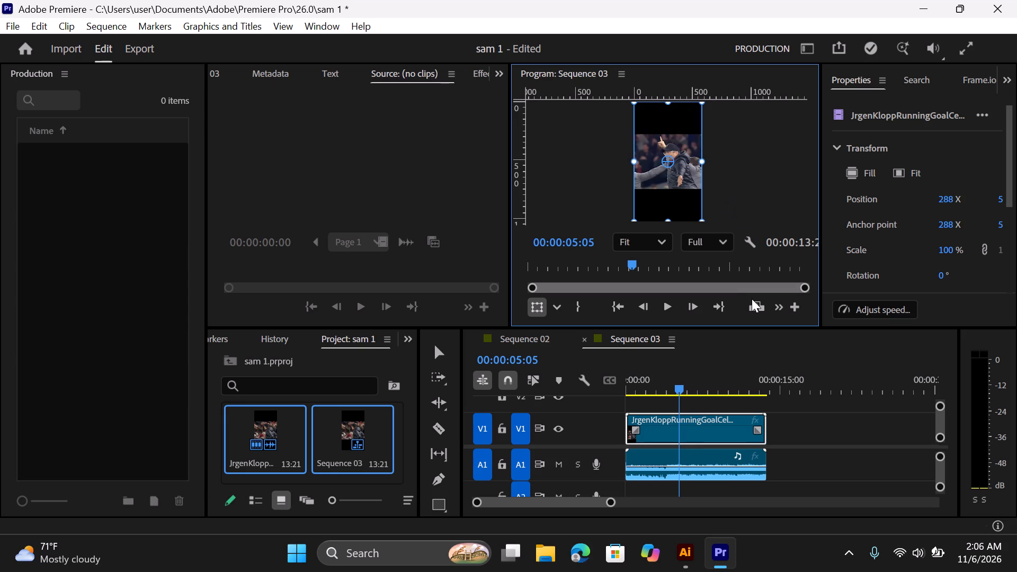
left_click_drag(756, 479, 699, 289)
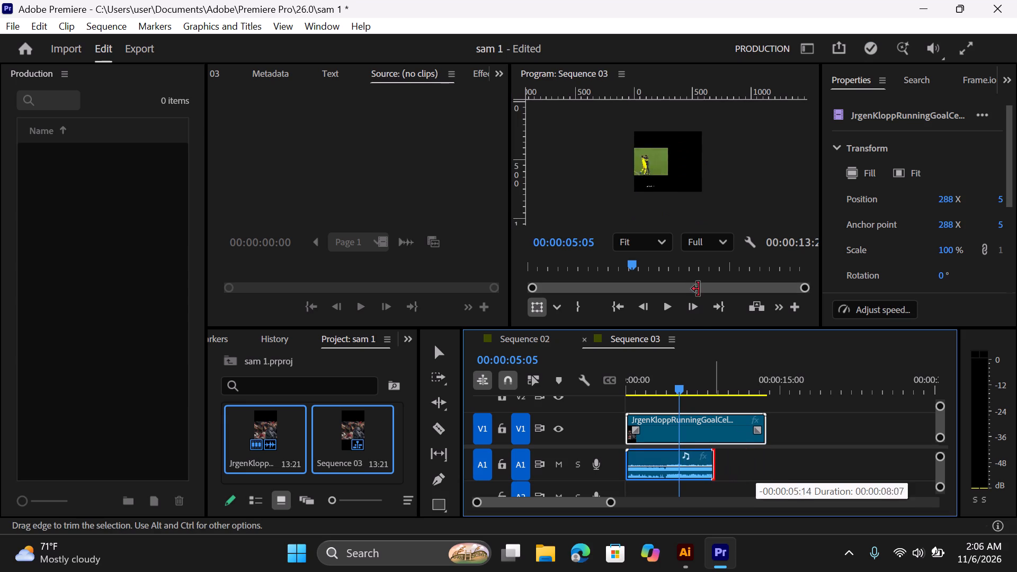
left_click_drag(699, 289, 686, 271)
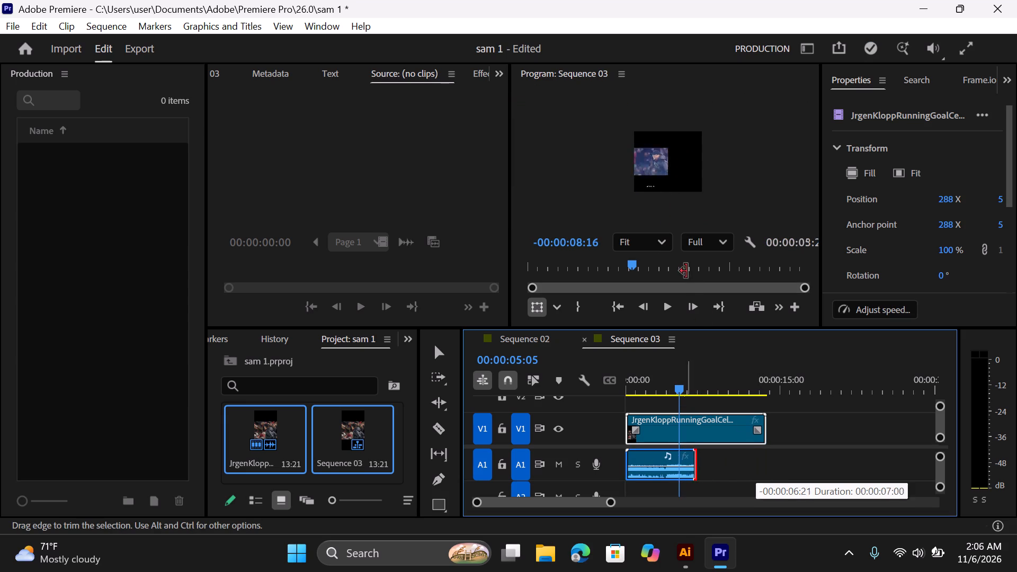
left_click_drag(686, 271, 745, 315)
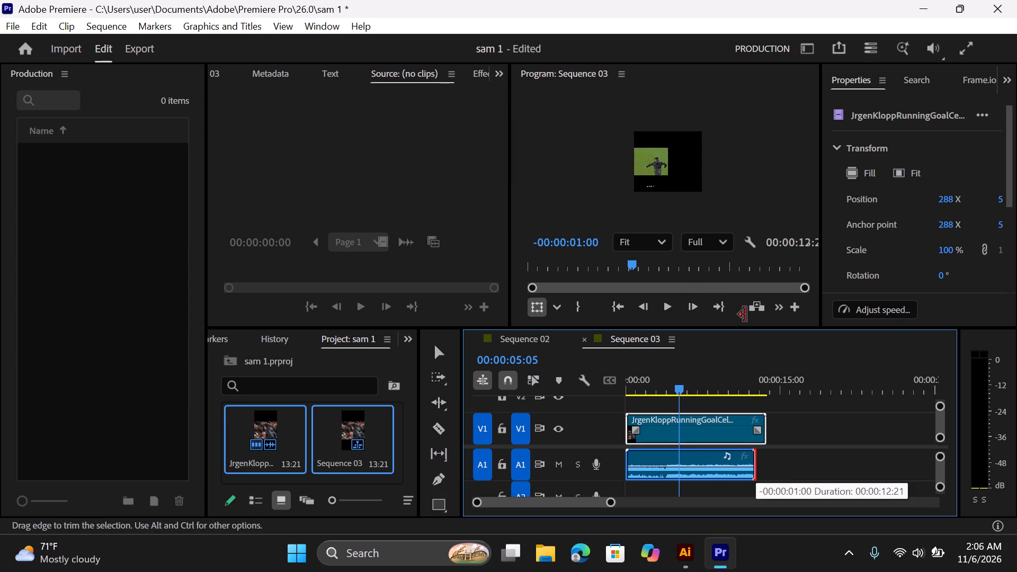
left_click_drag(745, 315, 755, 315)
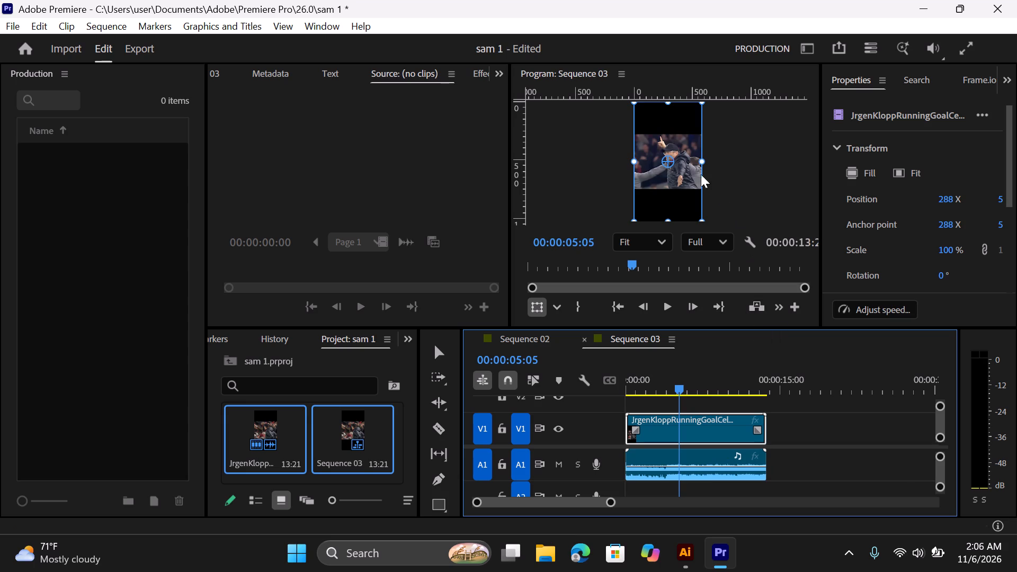
Add a text layer at 00:00:05:05 in the black band above the Klopp footage, starting near the frame's left edge.
left_click_drag(445, 348, 668, 123)
left_click(668, 123)
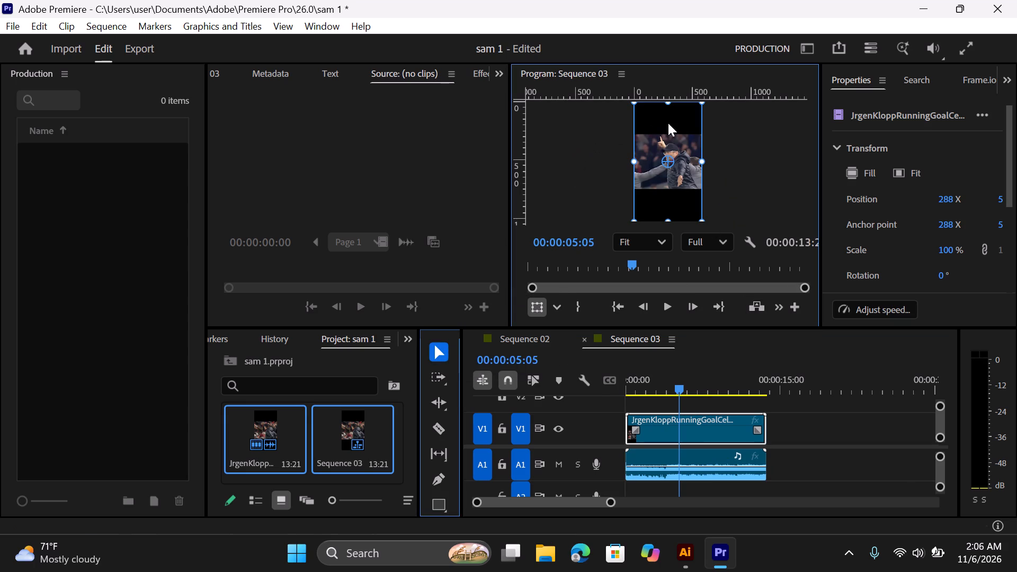
key("t")
key("t")
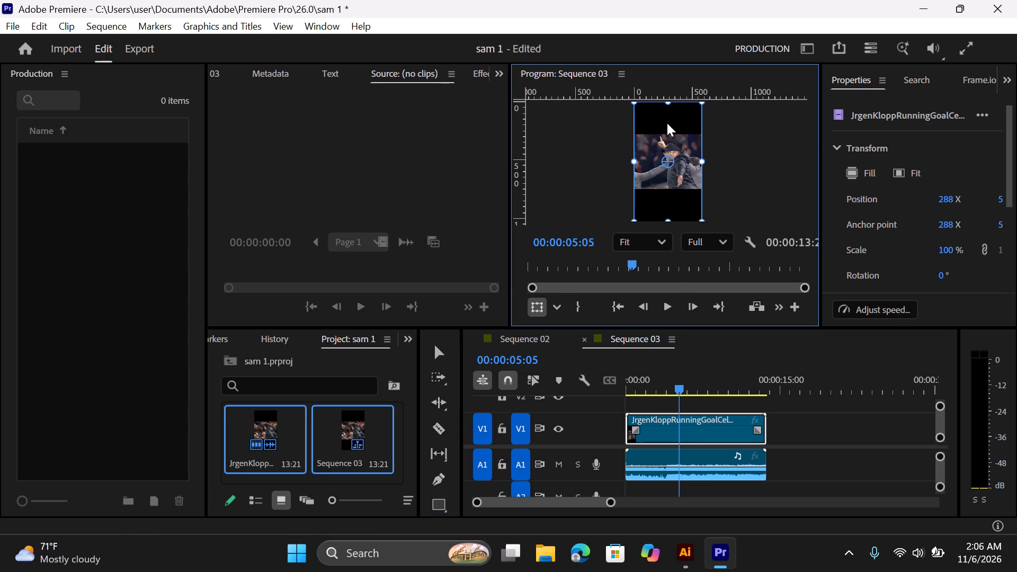
left_click(727, 151)
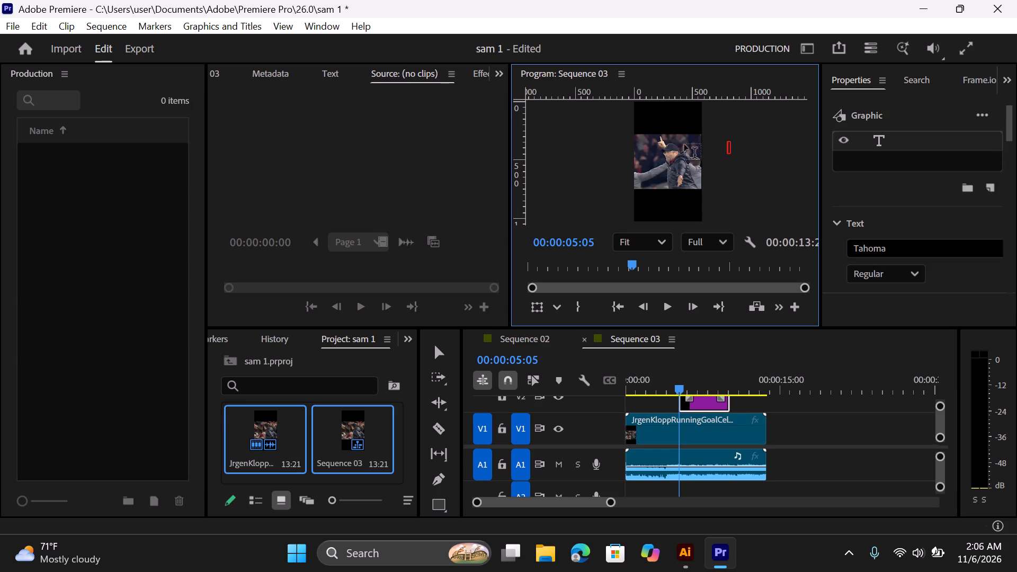
left_click(643, 117)
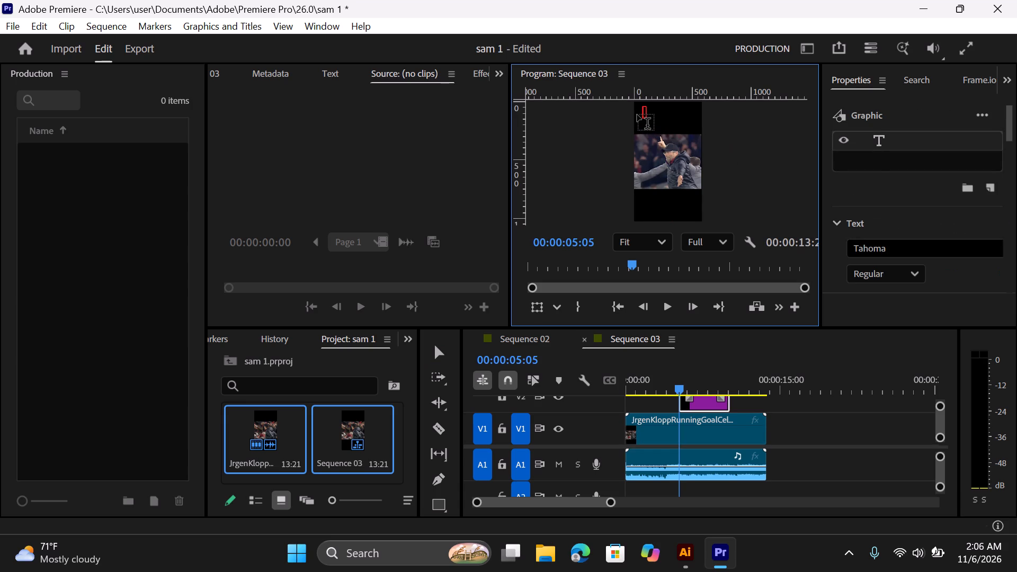
left_click(637, 115)
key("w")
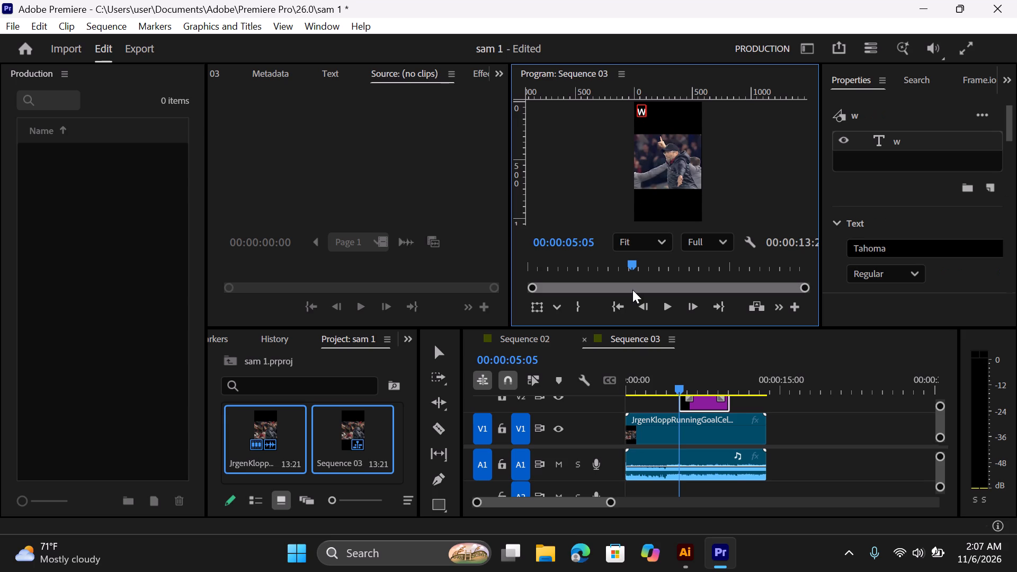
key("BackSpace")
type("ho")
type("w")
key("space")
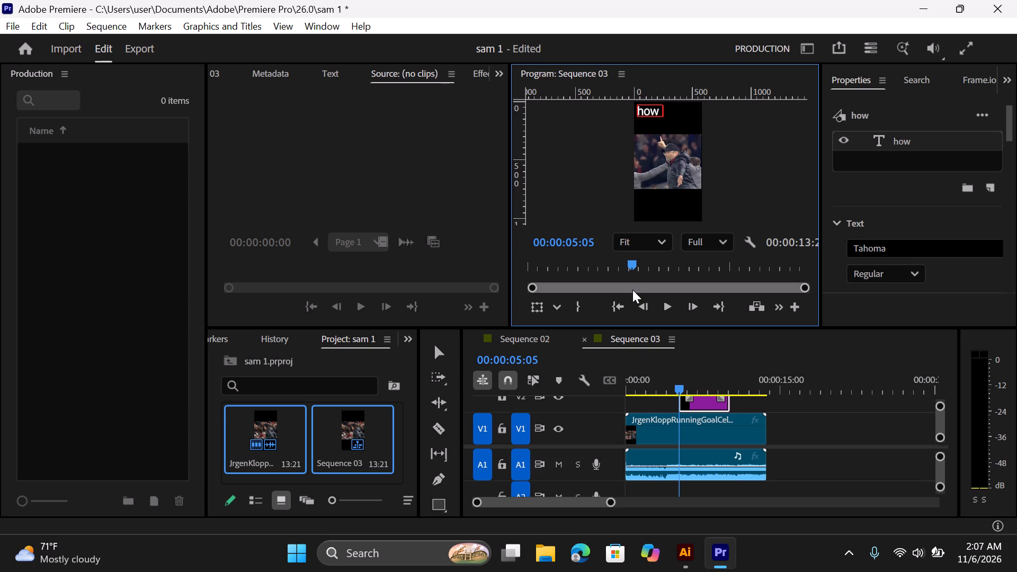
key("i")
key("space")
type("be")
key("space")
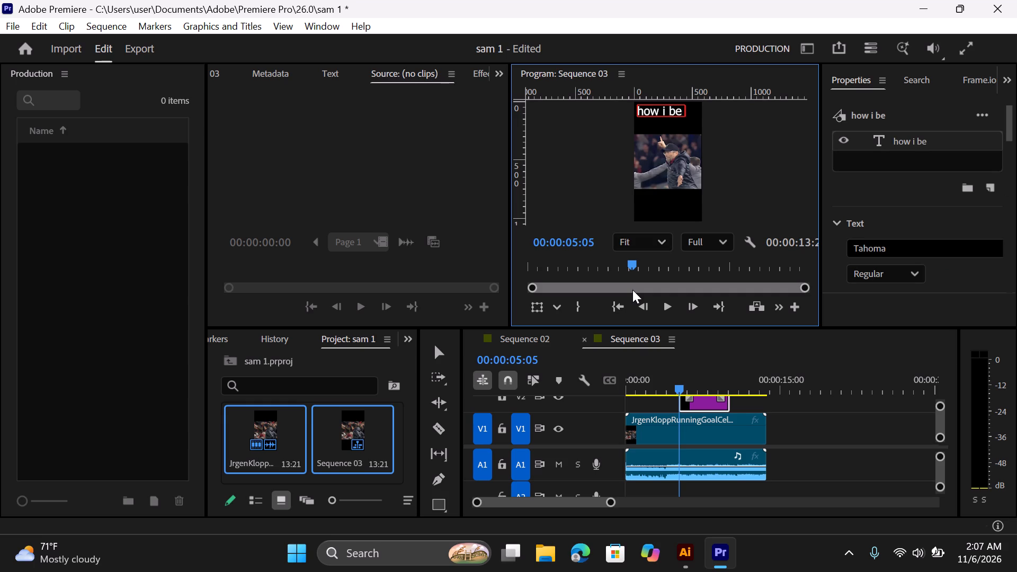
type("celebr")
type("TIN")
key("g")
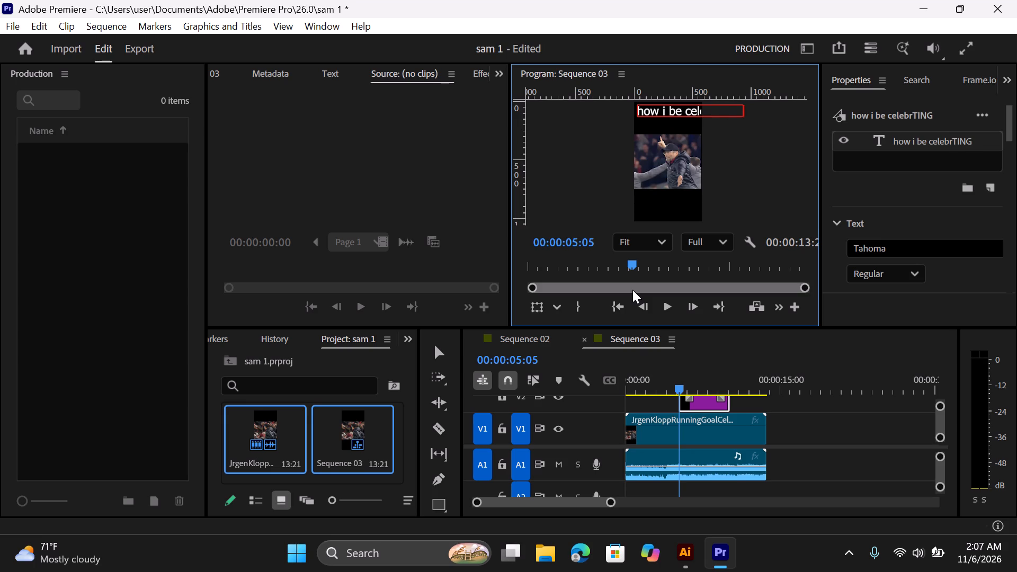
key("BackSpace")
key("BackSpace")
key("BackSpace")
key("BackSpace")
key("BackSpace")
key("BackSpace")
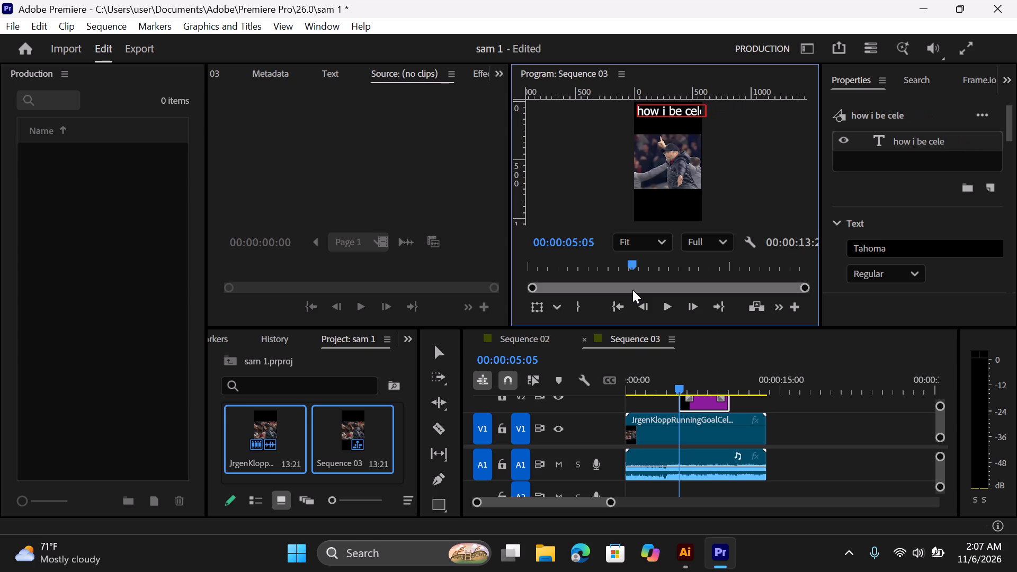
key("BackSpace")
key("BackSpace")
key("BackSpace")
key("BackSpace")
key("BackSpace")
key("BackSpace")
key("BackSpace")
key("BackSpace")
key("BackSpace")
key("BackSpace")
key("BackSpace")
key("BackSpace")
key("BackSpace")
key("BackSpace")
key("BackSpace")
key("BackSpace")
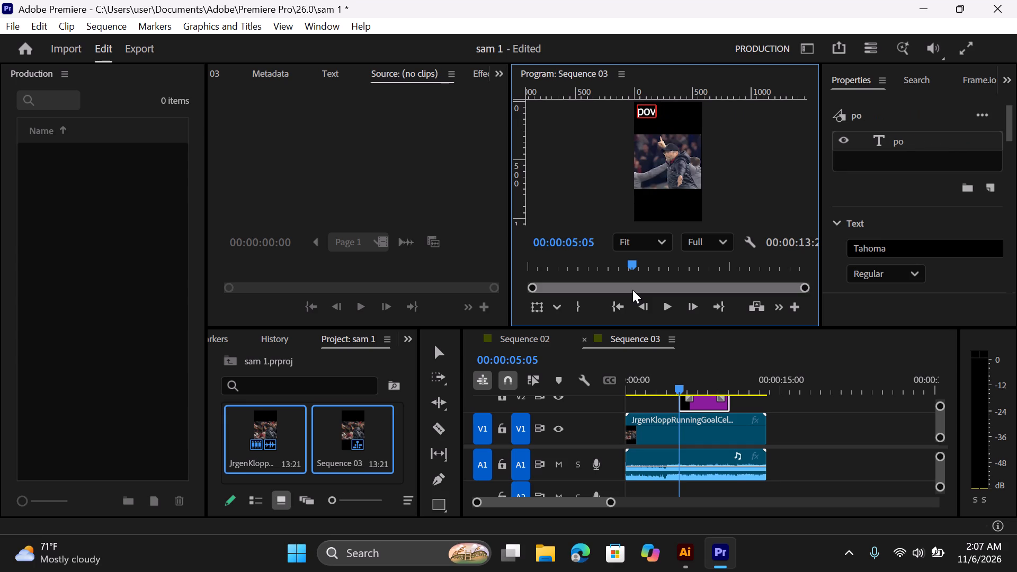
Enter the caption "pov: how I be celebrating bros win" in the text layer above the footage.
type(":")
key("space")
type("how")
key("space")
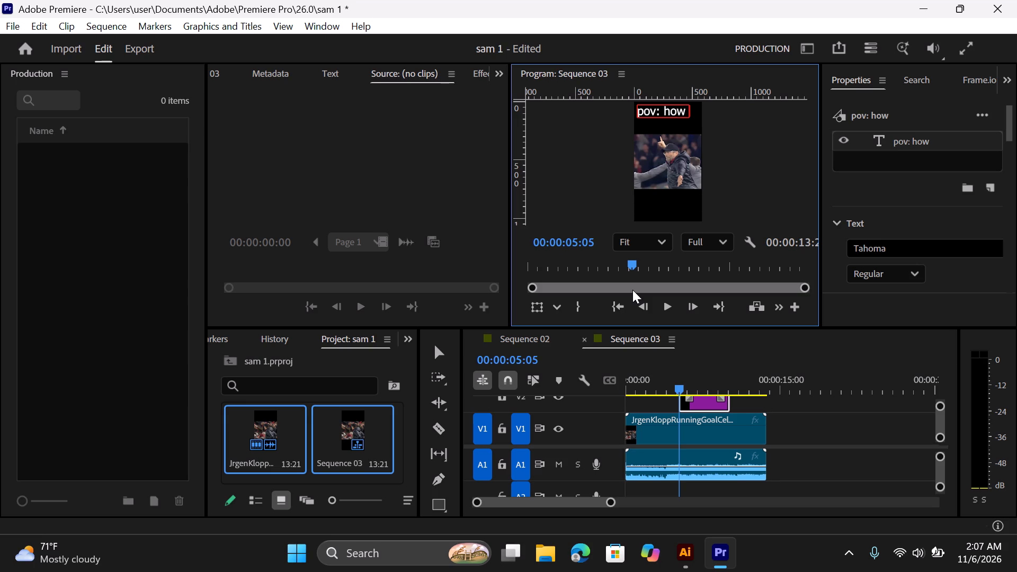
type("in")
key("BackSpace")
key("BackSpace")
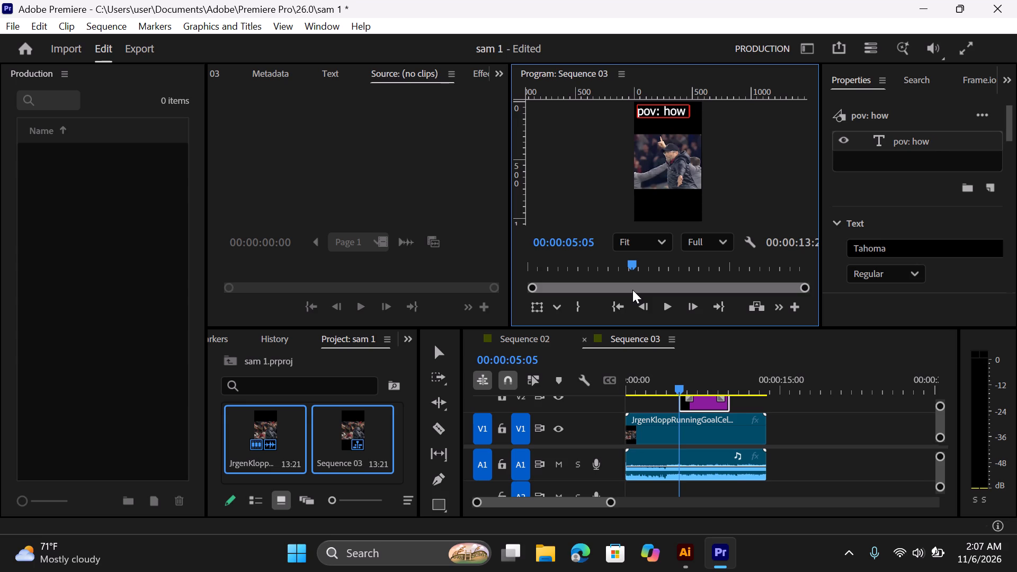
key("space")
type("be")
key("space")
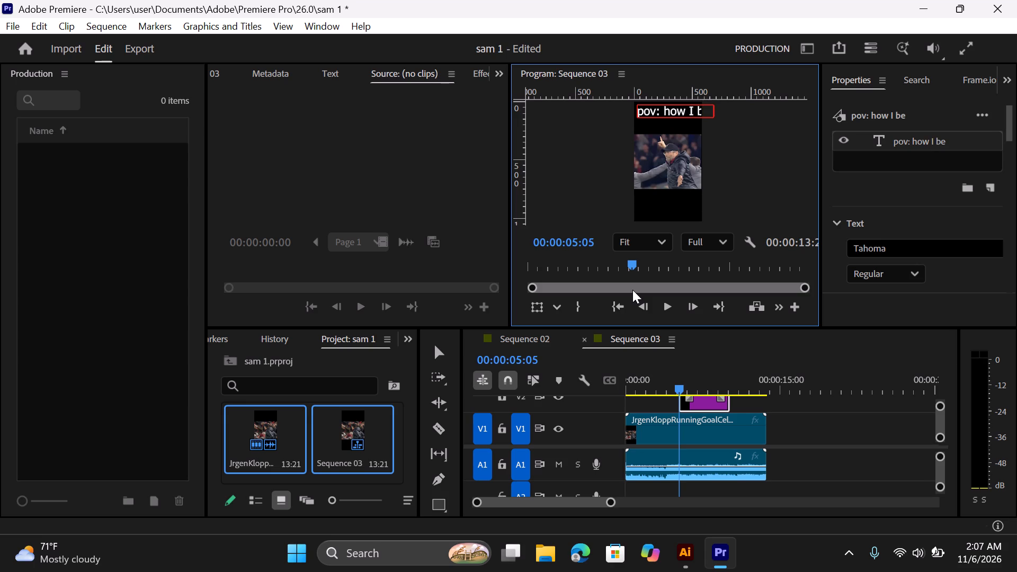
type("cel")
key("e")
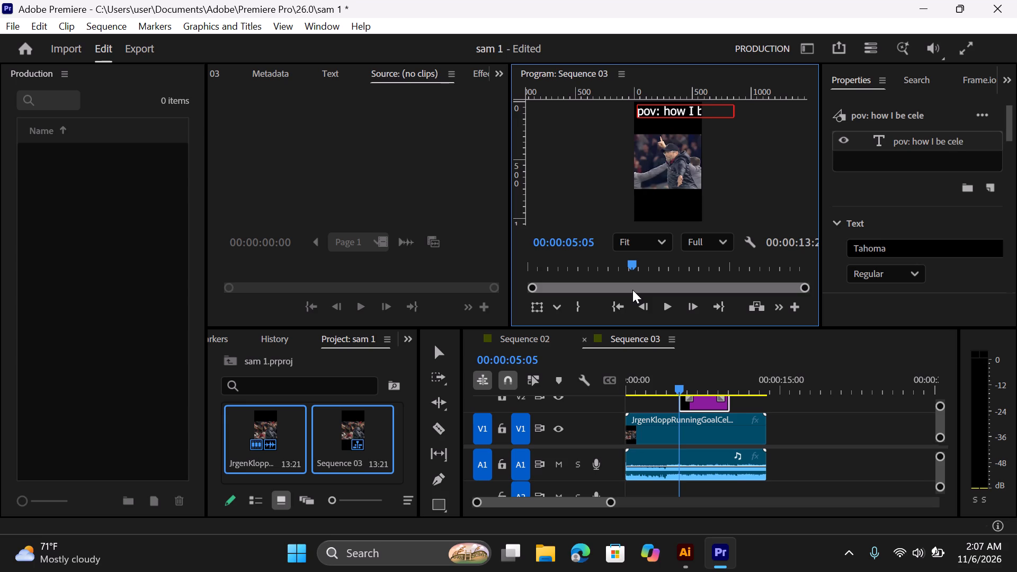
type("brating bro")
type("s win")
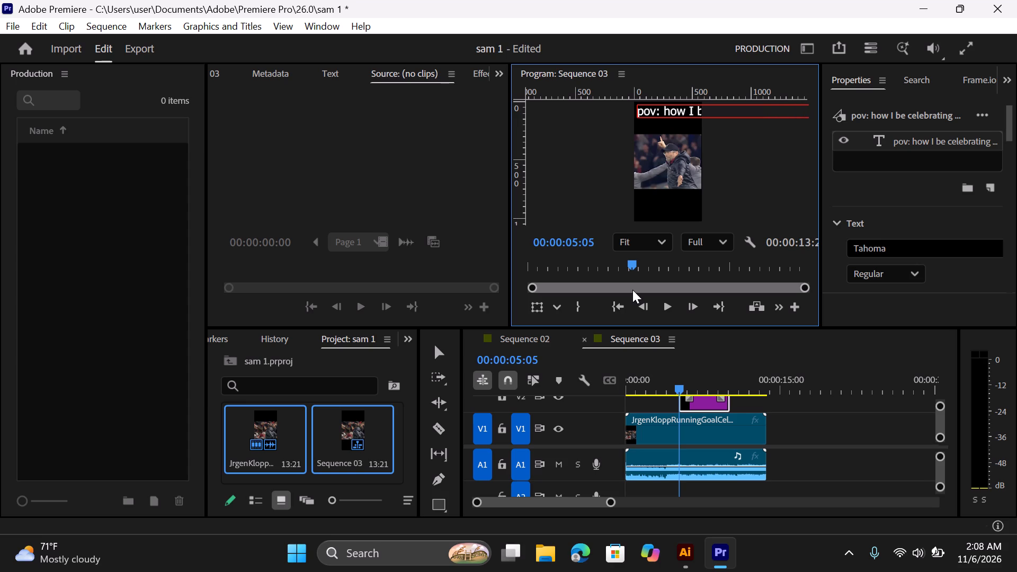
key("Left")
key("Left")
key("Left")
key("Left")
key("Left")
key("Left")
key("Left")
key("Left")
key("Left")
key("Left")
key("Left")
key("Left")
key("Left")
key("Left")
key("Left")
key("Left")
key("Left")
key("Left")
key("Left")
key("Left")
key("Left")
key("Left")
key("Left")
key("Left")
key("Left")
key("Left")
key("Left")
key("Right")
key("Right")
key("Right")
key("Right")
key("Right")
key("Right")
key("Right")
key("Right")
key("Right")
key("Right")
Move the caption's anchor point from the start of the text down onto the upper part of the Klopp footage.
left_click(431, 350)
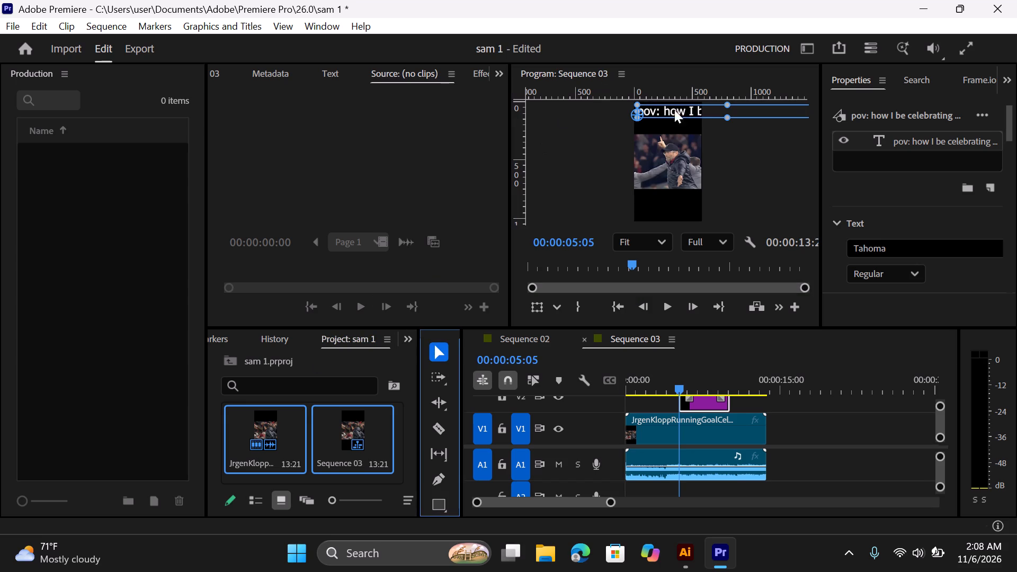
left_click_drag(639, 113, 676, 135)
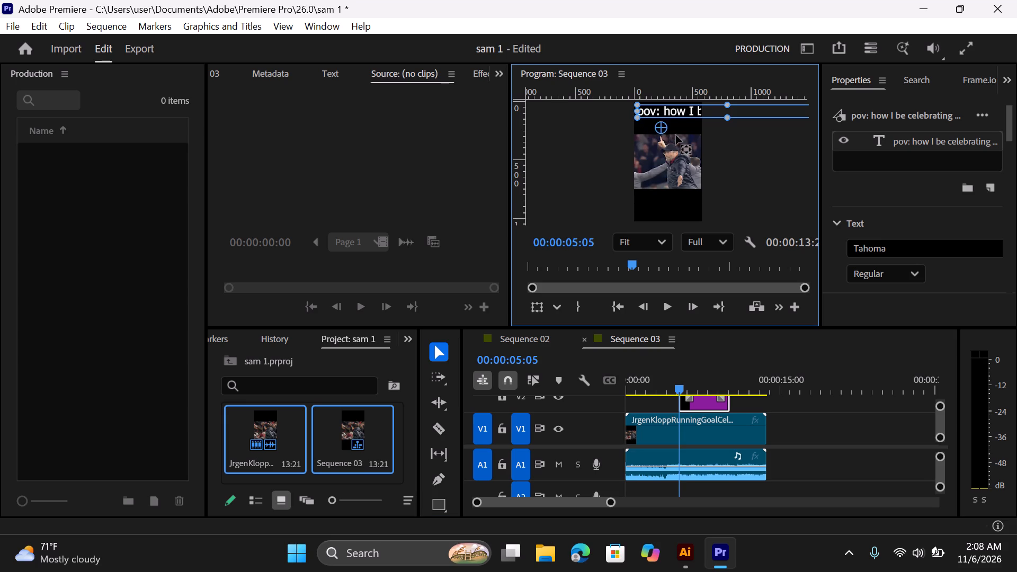
left_click_drag(676, 135, 691, 138)
Scale the caption down inside the black band above the footage and shift it so it starts near the frame's left edge.
left_click_drag(640, 110, 645, 110)
left_click_drag(645, 110, 676, 114)
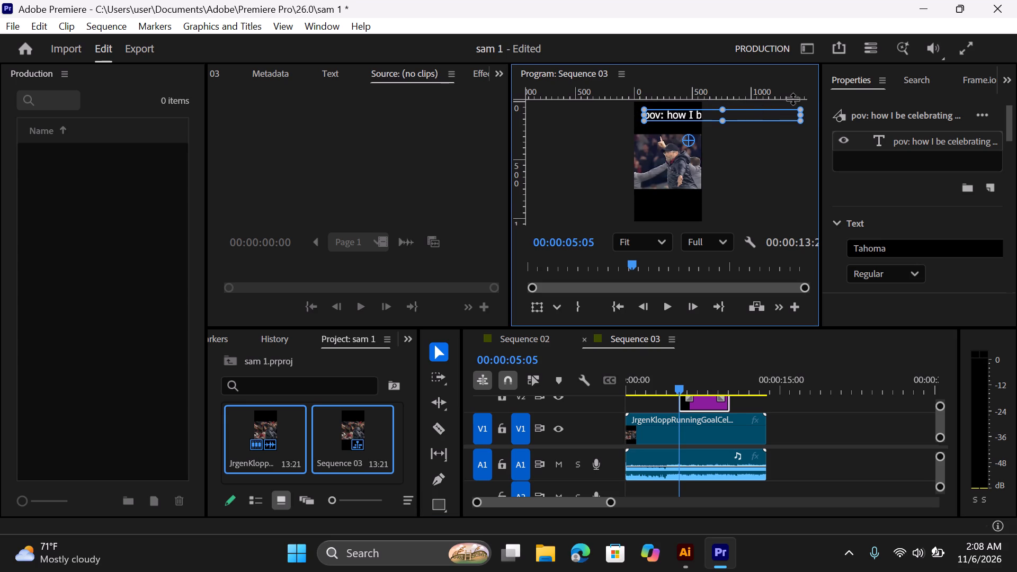
left_click_drag(799, 115, 764, 113)
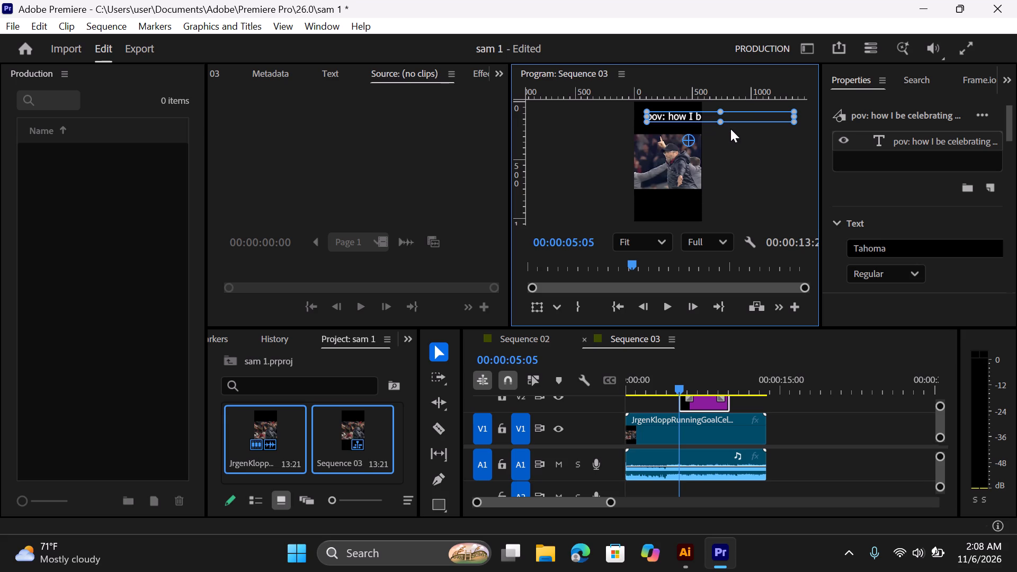
left_click_drag(709, 118, 691, 117)
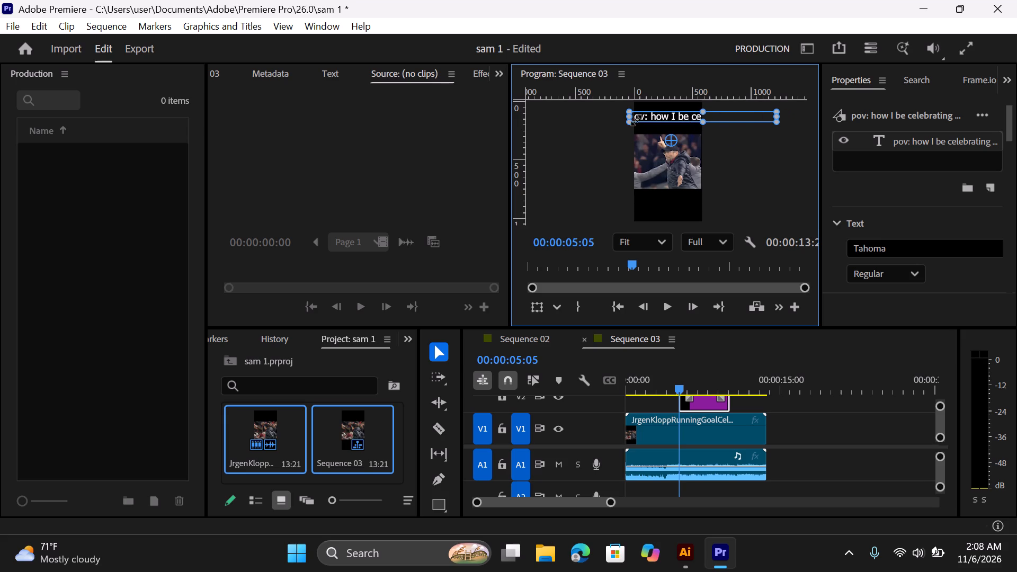
left_click_drag(630, 115, 665, 117)
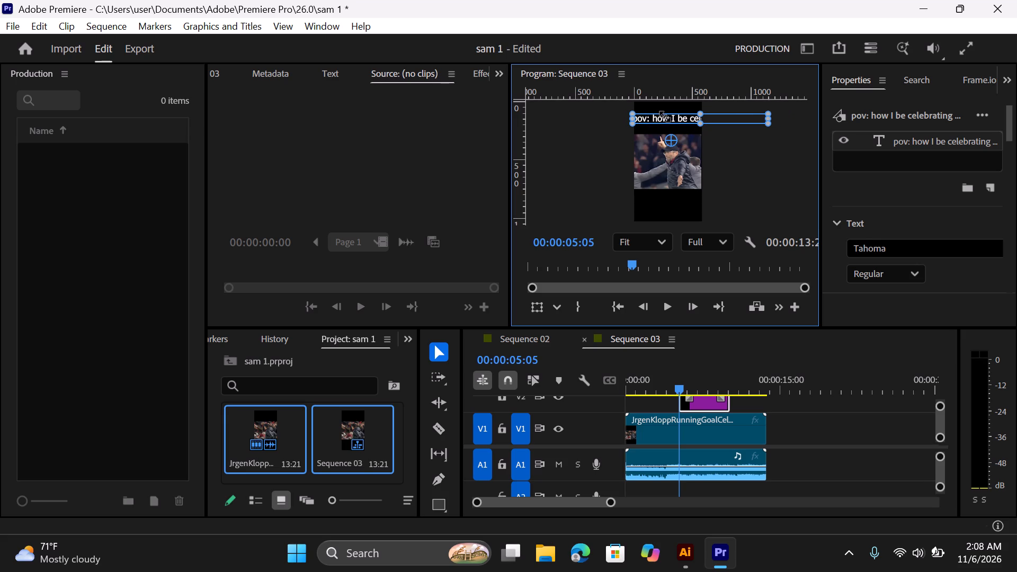
left_click_drag(665, 117, 745, 122)
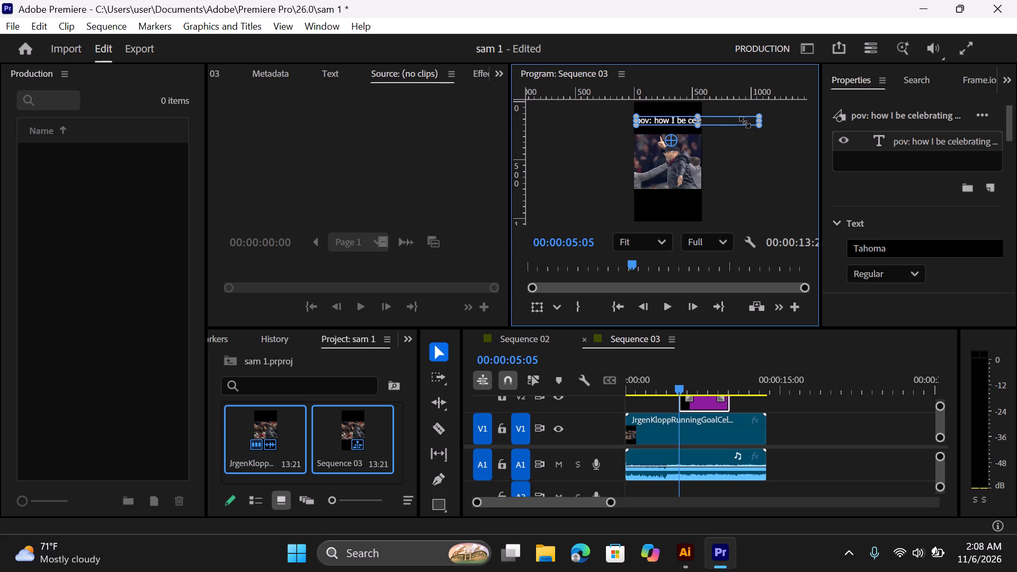
left_click_drag(745, 122, 717, 124)
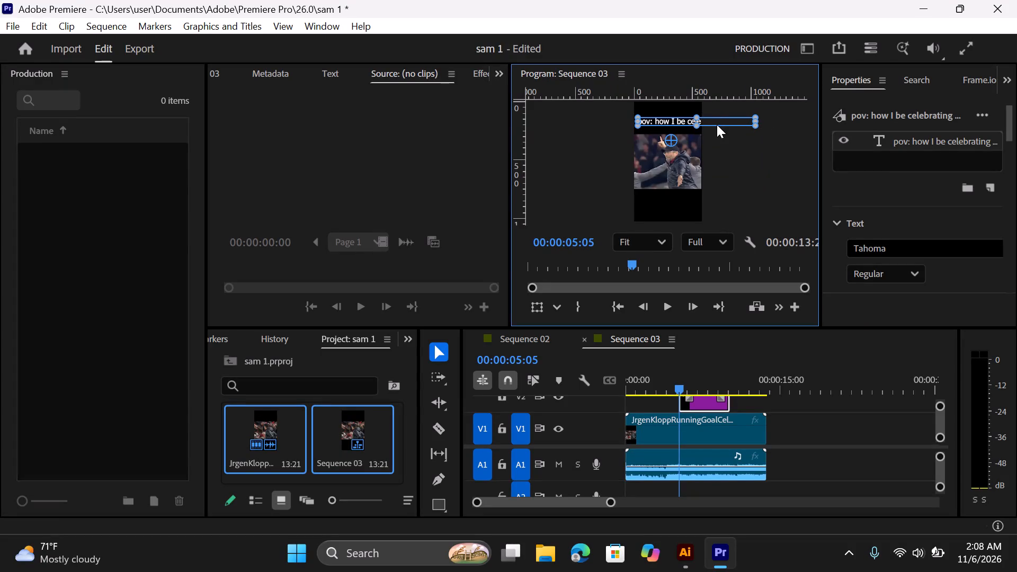
left_click_drag(733, 121, 724, 115)
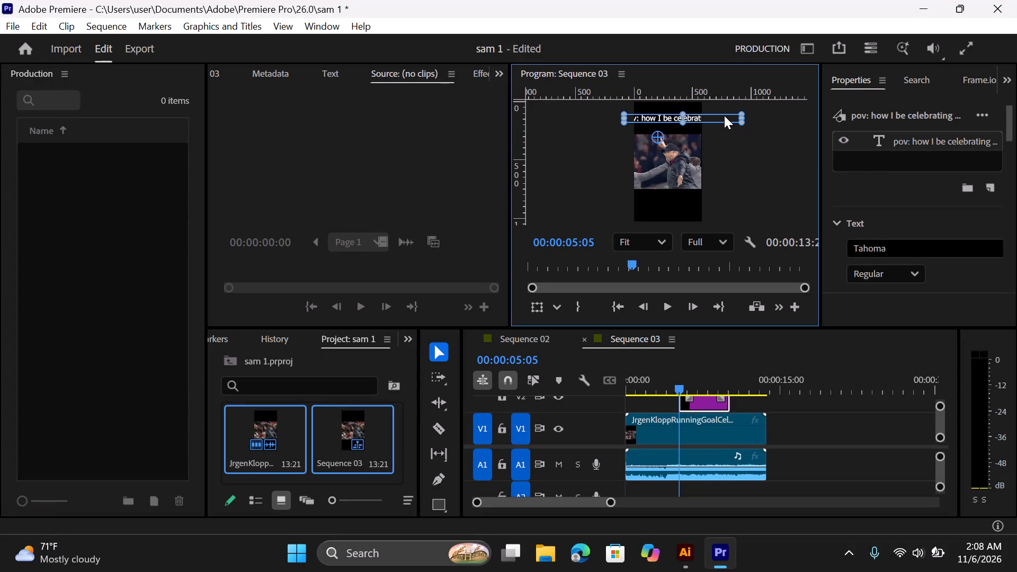
left_click_drag(724, 115, 727, 114)
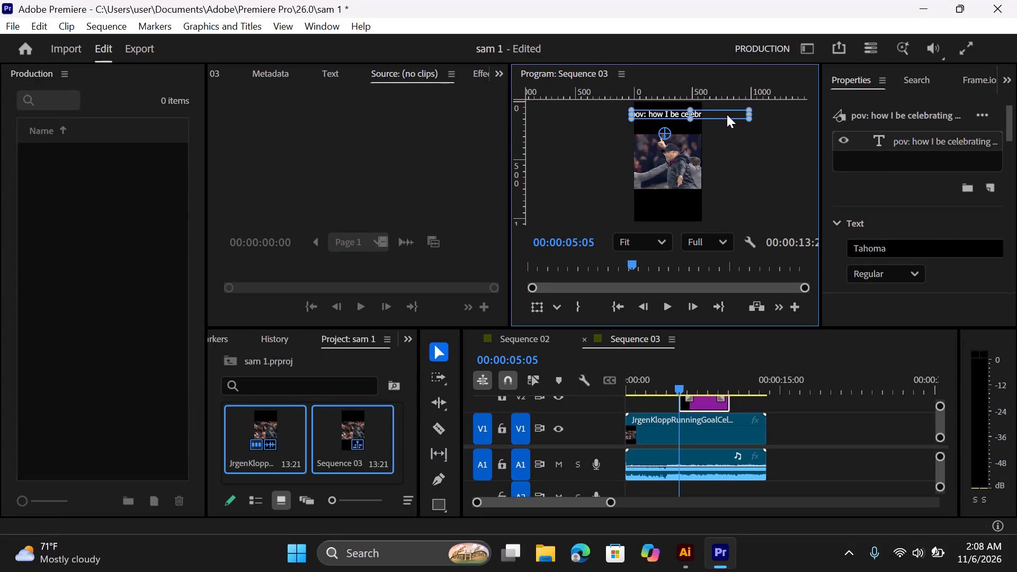
left_click_drag(727, 114, 725, 114)
Shrink the caption further to nearly the frame's width and move it higher in the black band, starting at the frame's left edge.
left_click_drag(630, 109, 694, 117)
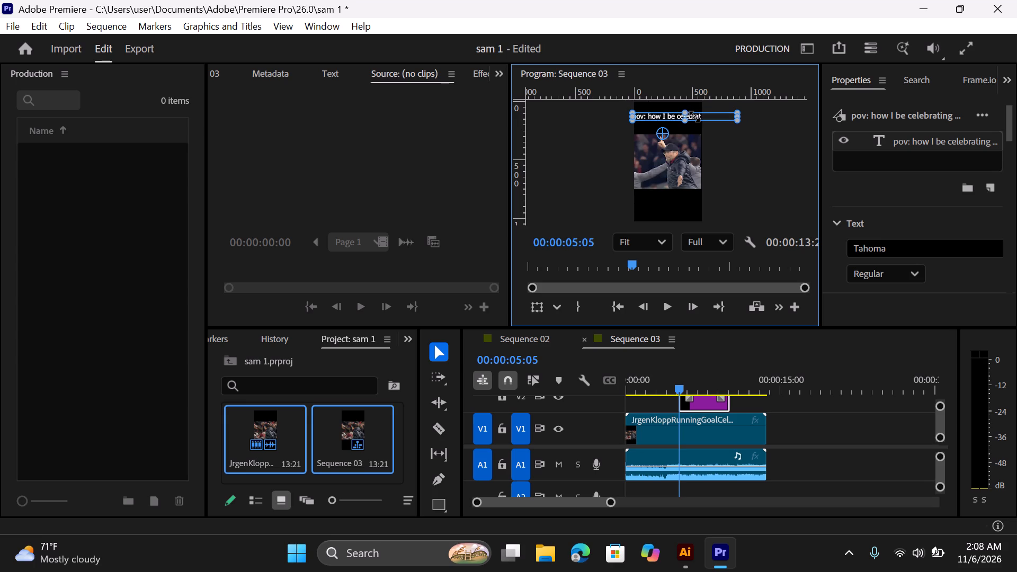
left_click_drag(694, 117, 695, 117)
left_click(695, 117)
left_click_drag(636, 117, 647, 118)
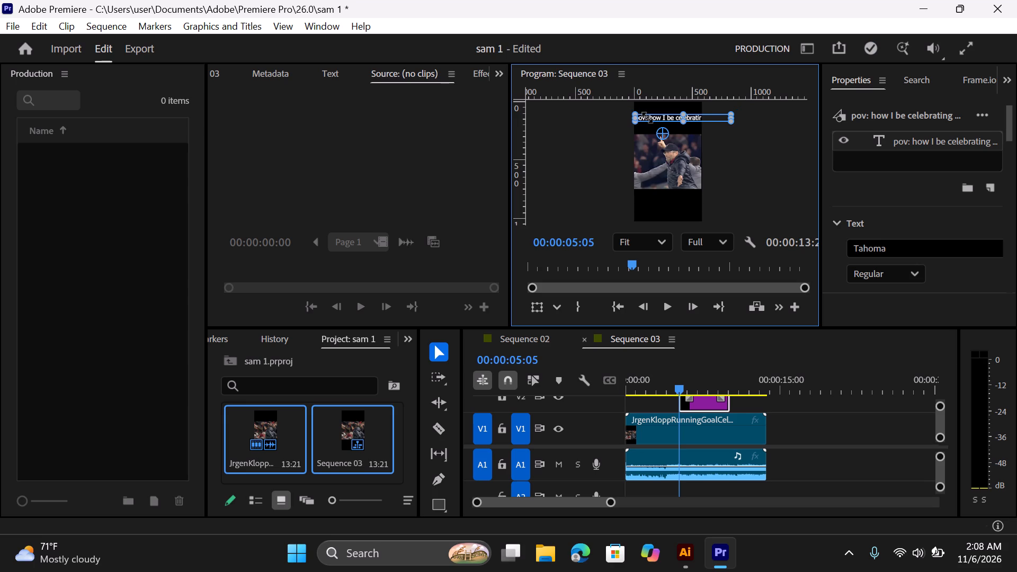
left_click_drag(647, 118, 676, 118)
left_click_drag(636, 118, 660, 120)
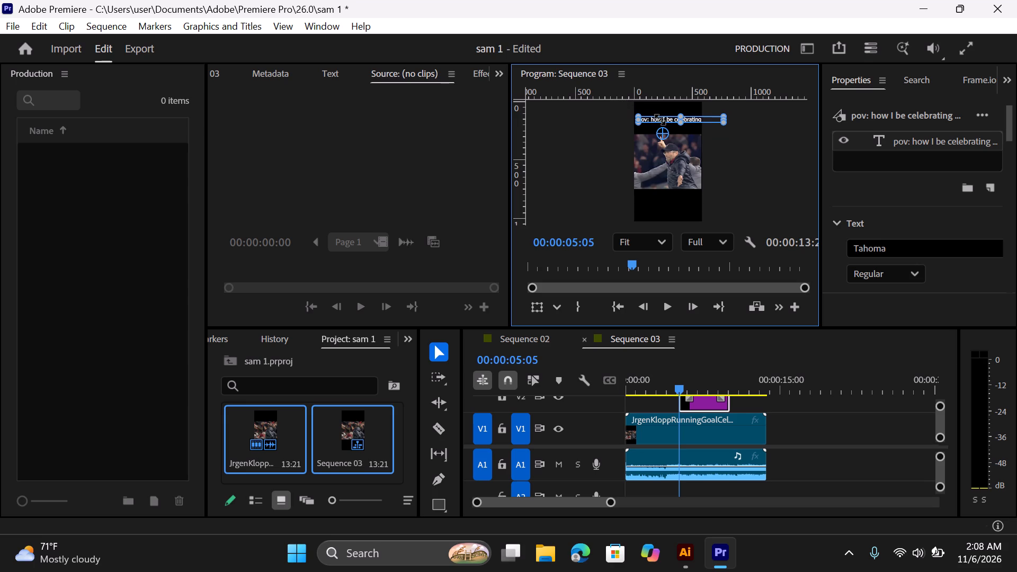
left_click_drag(660, 120, 678, 121)
left_click_drag(637, 117, 663, 122)
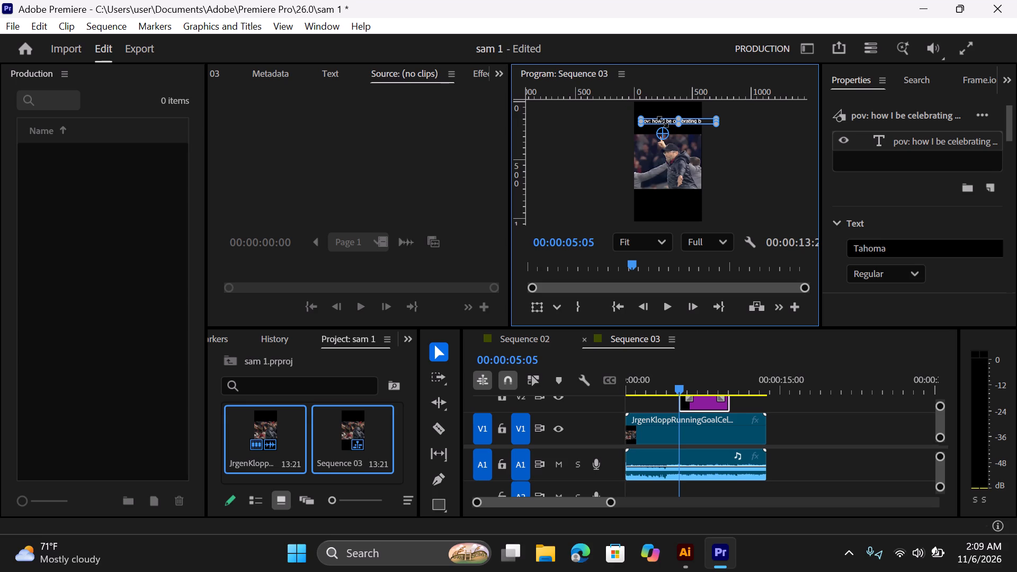
left_click_drag(663, 122, 666, 122)
left_click_drag(661, 119, 651, 110)
Break the caption before "win" so that word sits on a second line.
key("t")
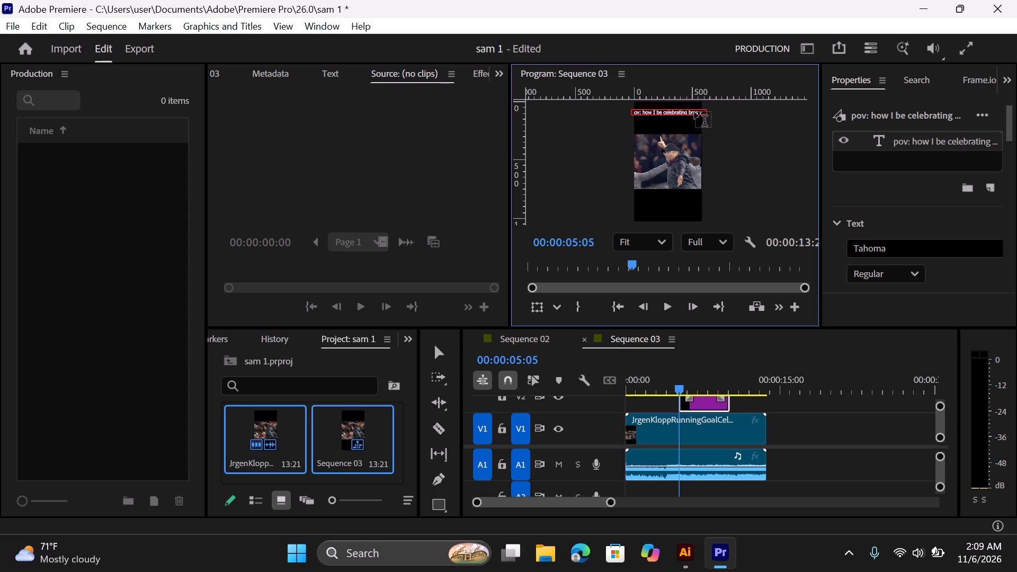
double_click(694, 112)
double_click(694, 112)
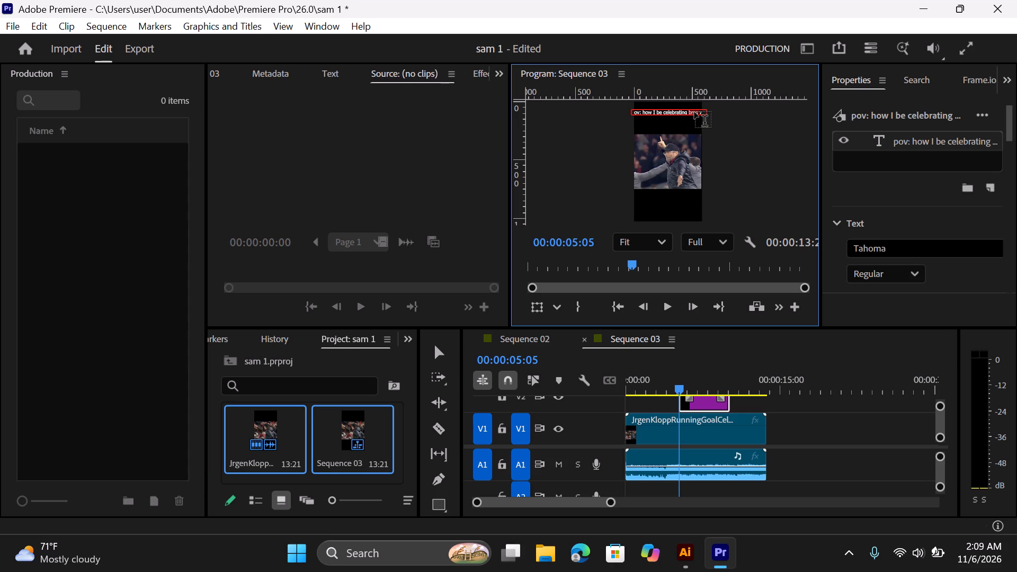
left_click(694, 112)
key("Left")
key("Left")
key("Left")
key("Right")
key("Right")
key("Right")
key("Right")
key("Right")
key("Return")
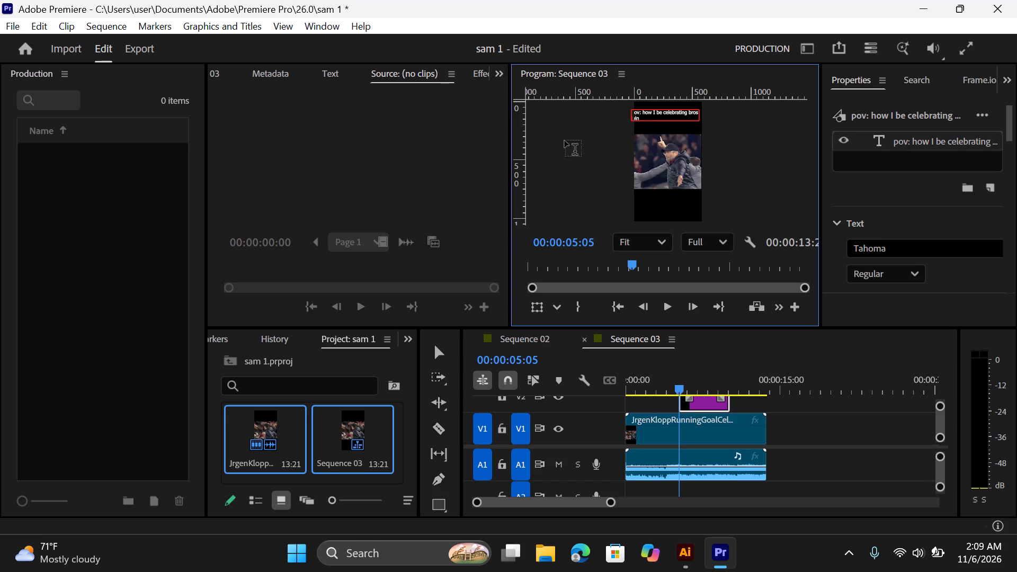
Move the two-line caption slightly right so that both lines start just inside the frame's left edge.
left_click_drag(443, 352, 615, 167)
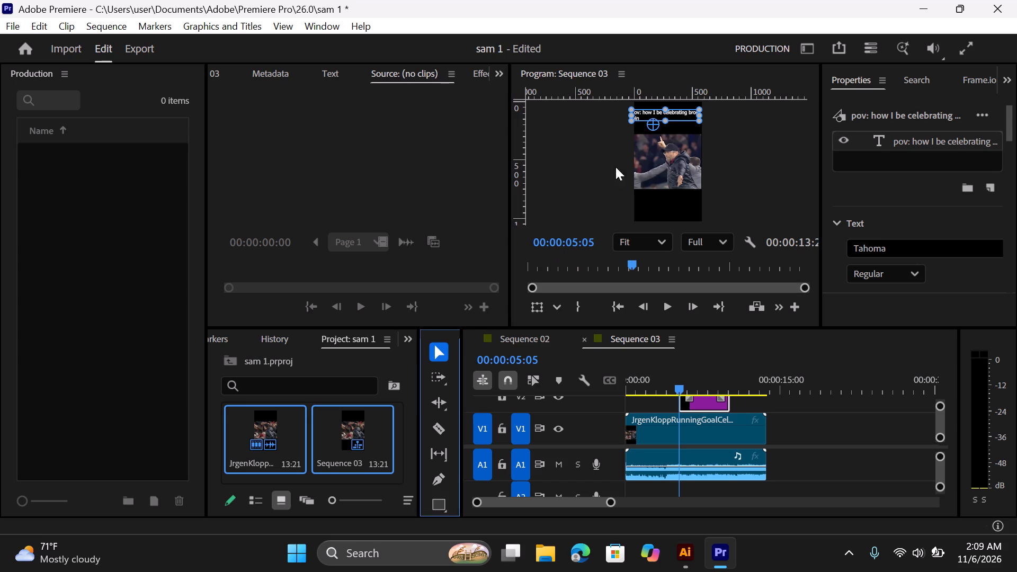
left_click_drag(615, 167, 673, 124)
left_click_drag(673, 124, 689, 120)
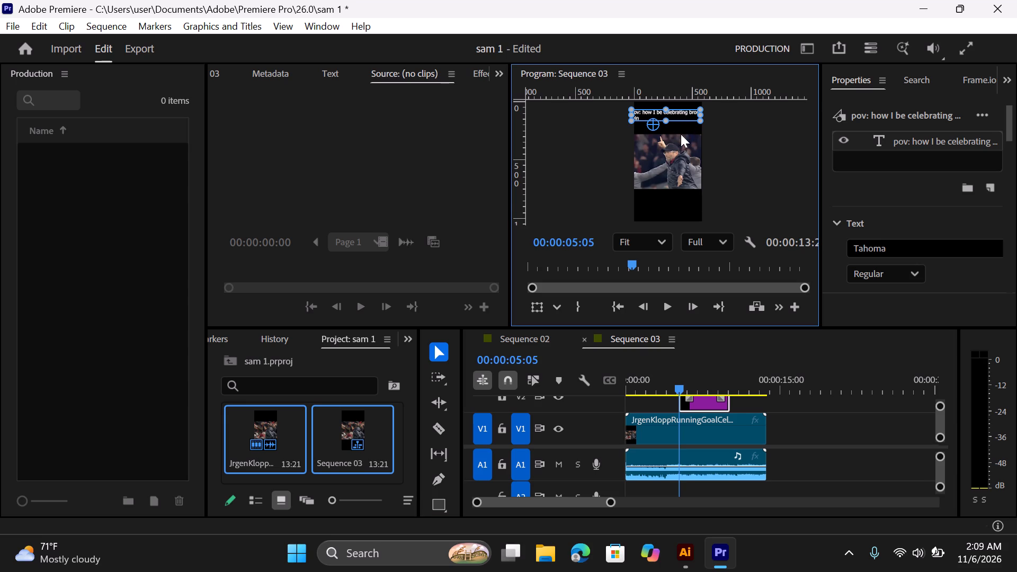
left_click_drag(682, 116, 690, 115)
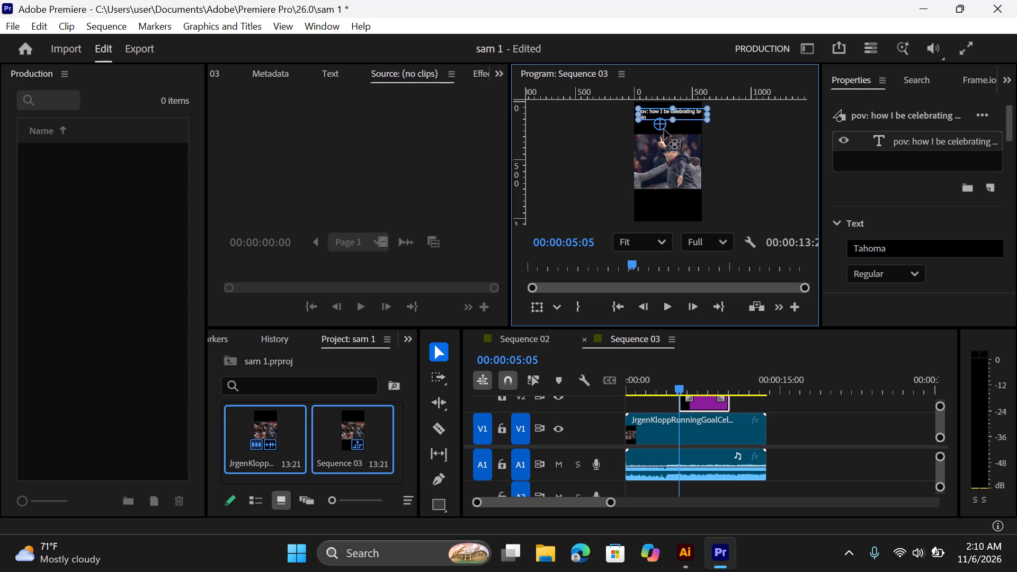
Reselect the two-line caption and scale it down so its first line fits within the frame's width above the footage.
left_click(660, 140)
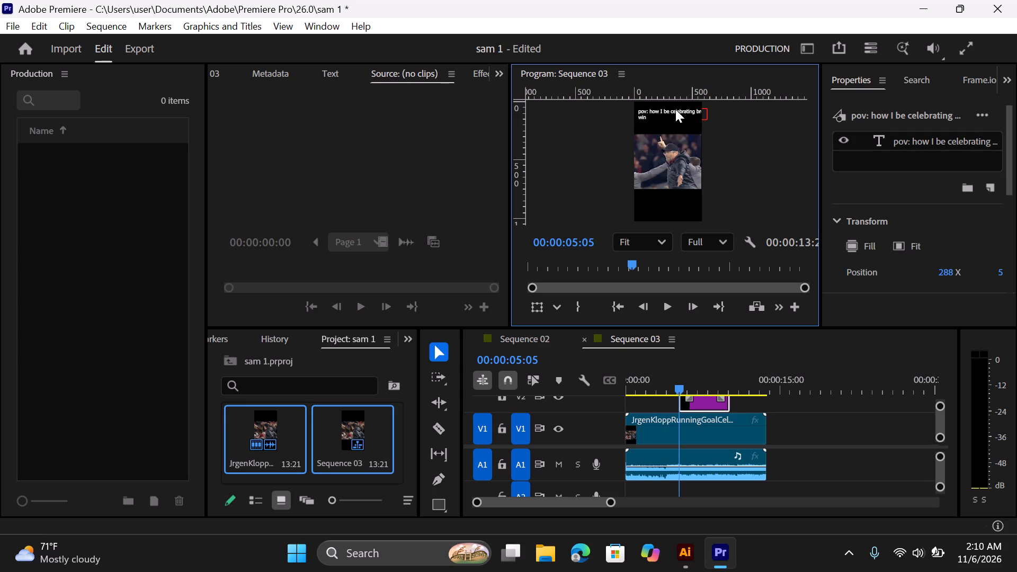
left_click(672, 108)
left_click(672, 108)
left_click(672, 109)
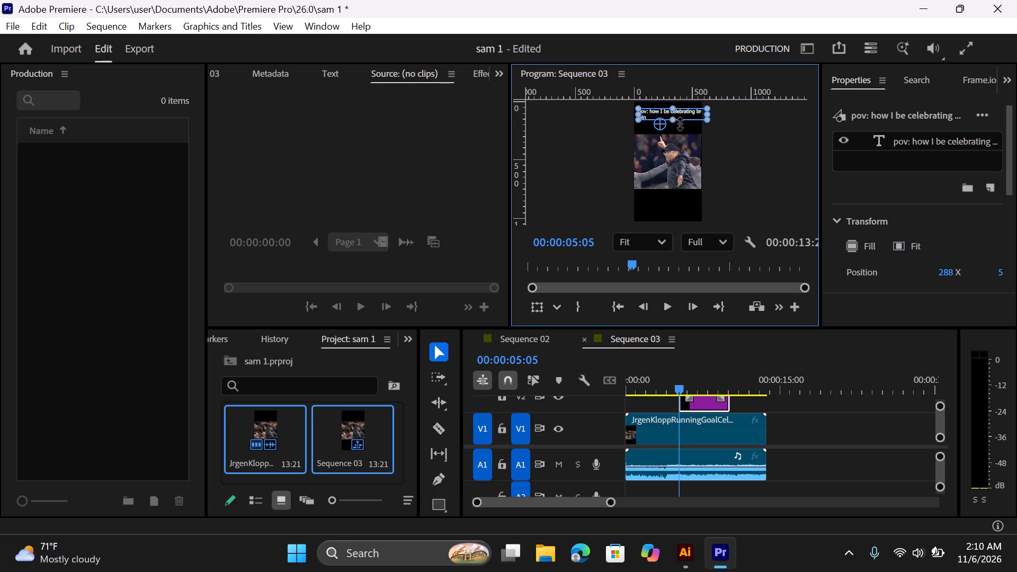
left_click_drag(680, 122, 669, 120)
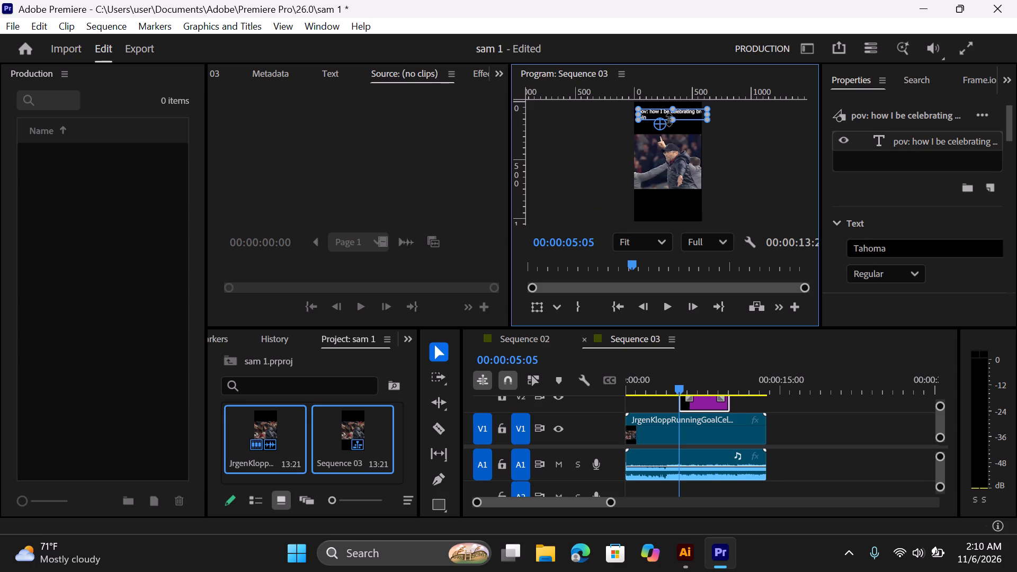
left_click_drag(669, 120, 686, 142)
left_click_drag(677, 121, 721, 109)
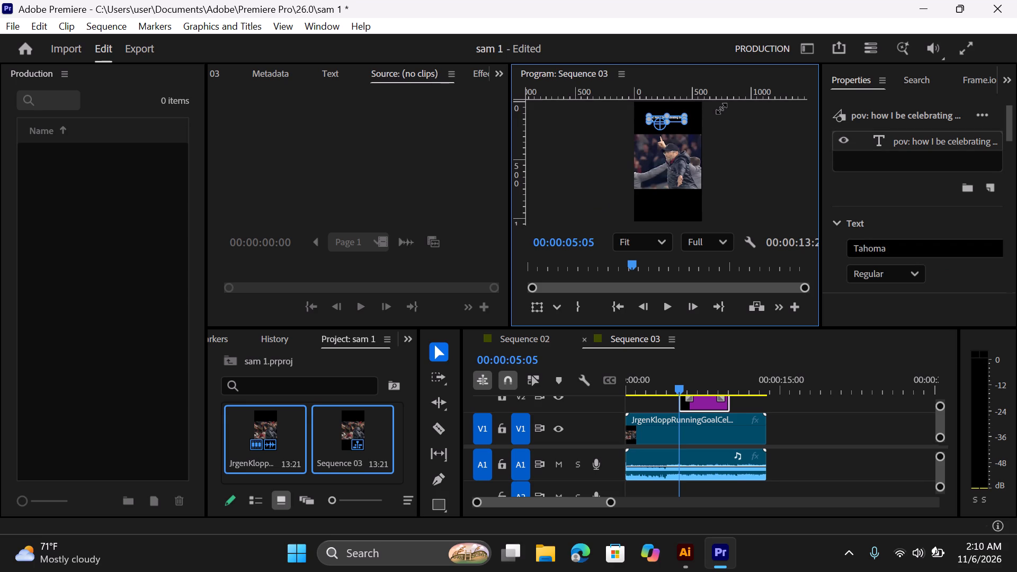
left_click_drag(721, 109, 809, 86)
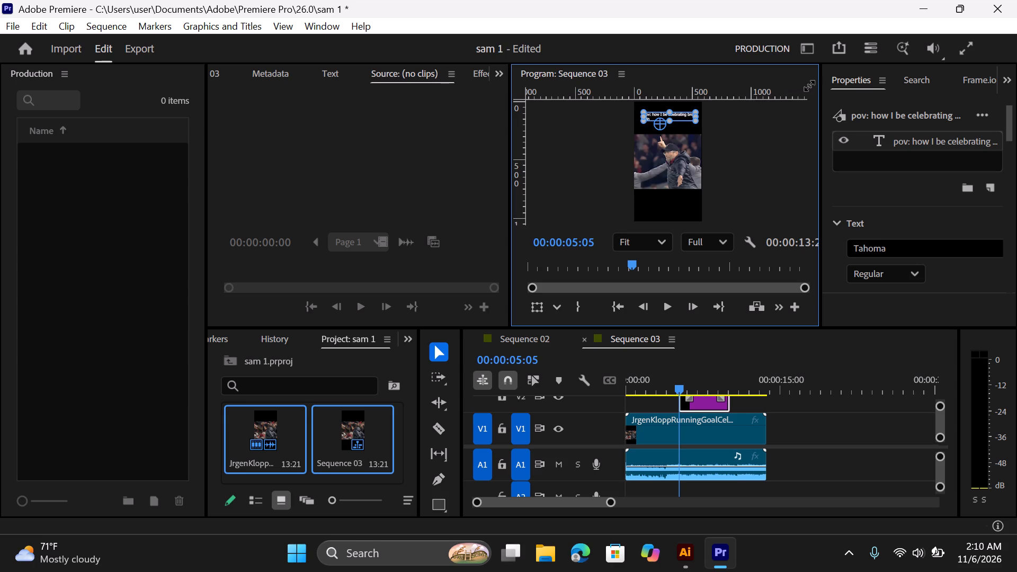
left_click_drag(809, 86, 1016, 77)
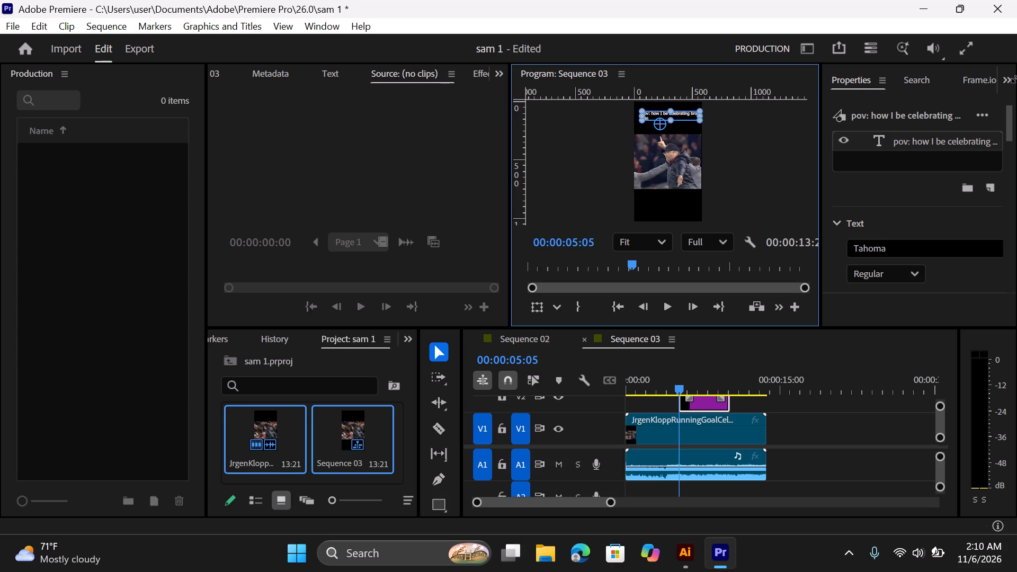
left_click_drag(1016, 77, 1016, 76)
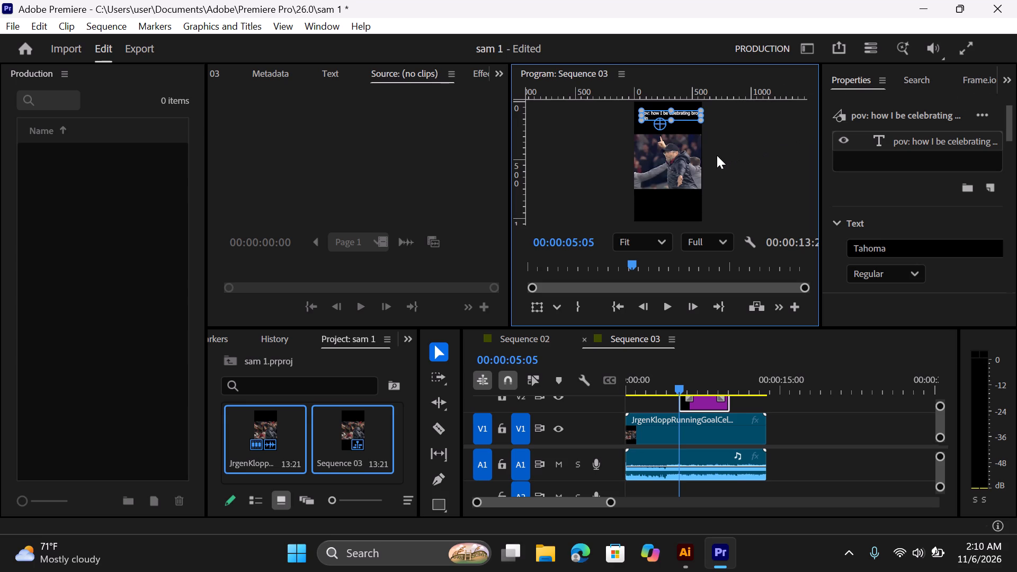
Move the two-line caption slightly up and left within the black band above the footage.
left_click_drag(717, 155, 731, 139)
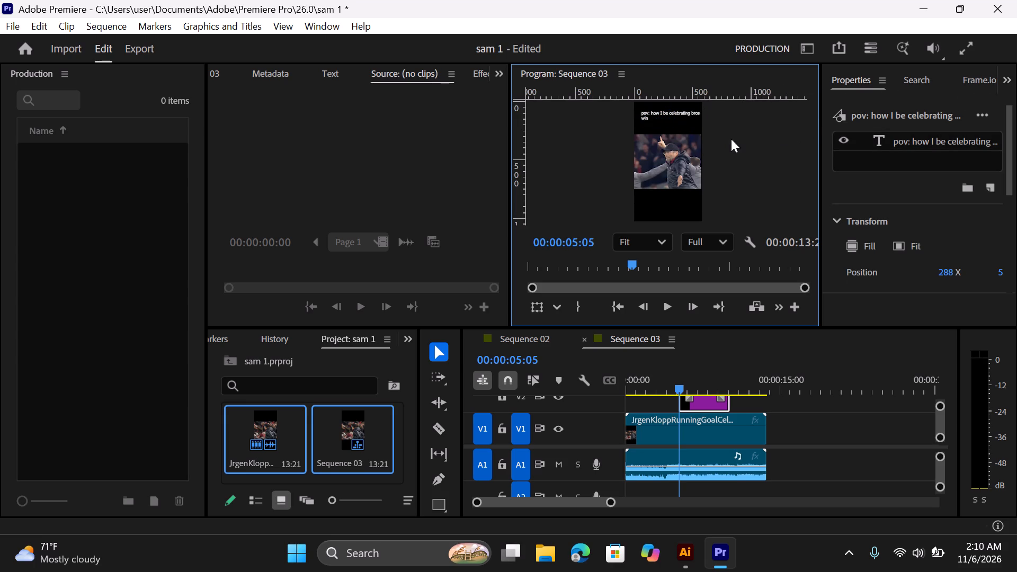
left_click(666, 117)
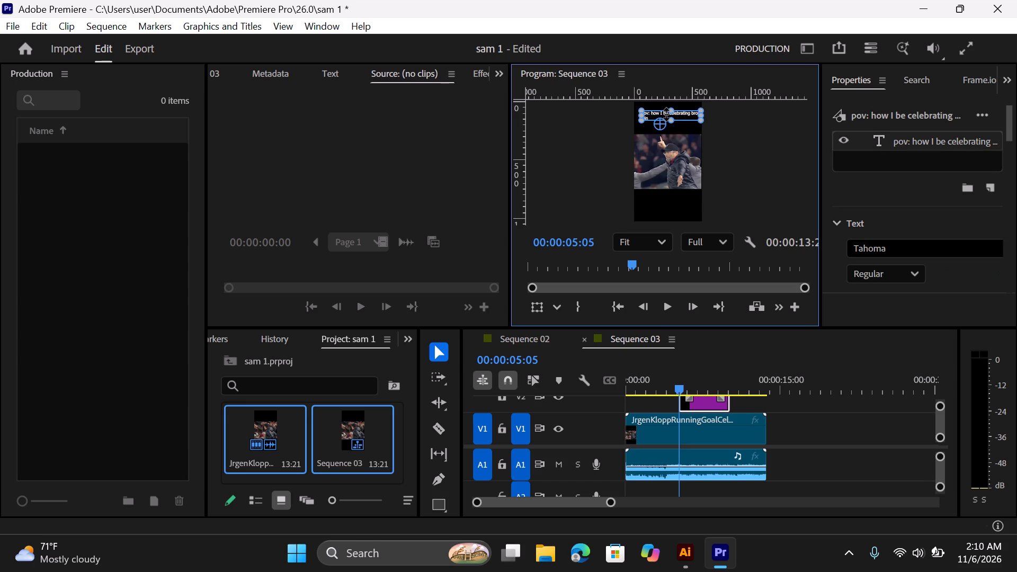
left_click(685, 117)
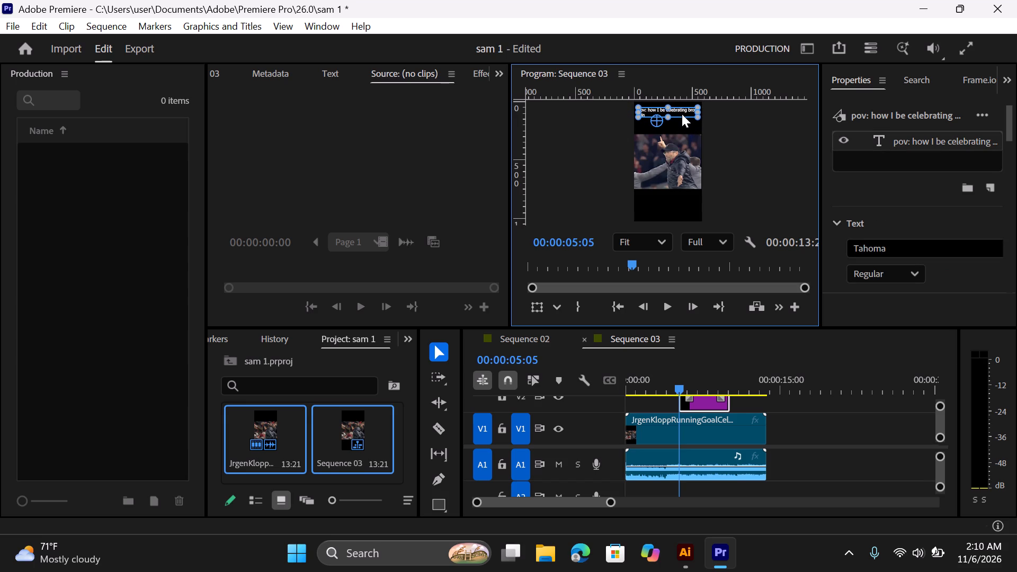
left_click(716, 186)
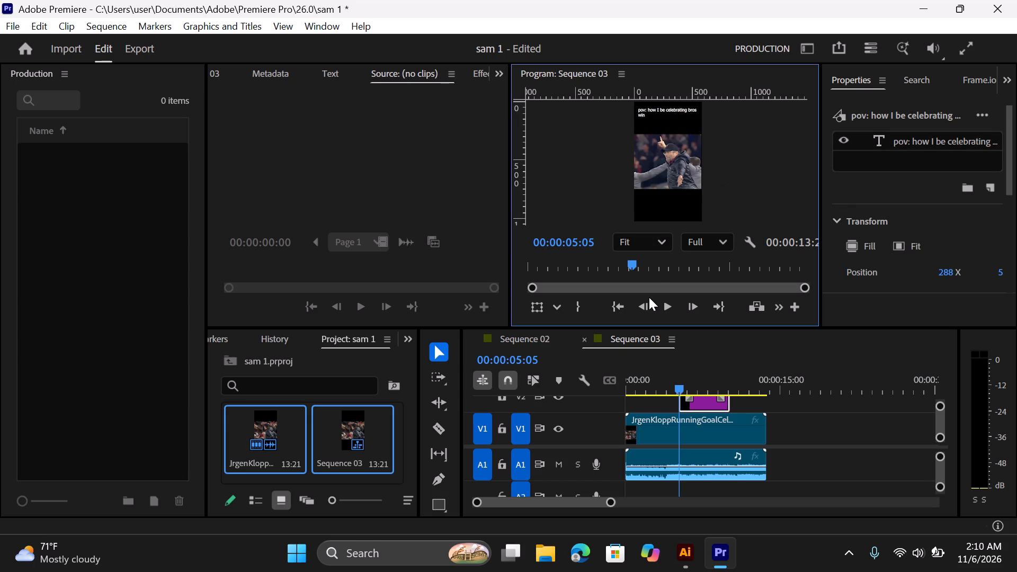
Play the sequence briefly and extend the caption clip's start back to the beginning of Sequence 03.
left_click(663, 303)
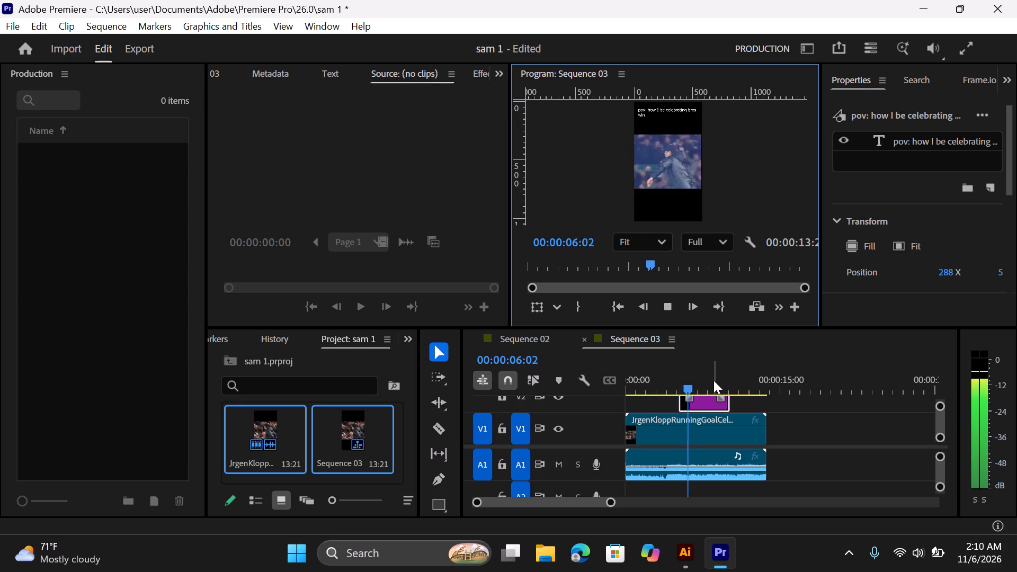
left_click(712, 402)
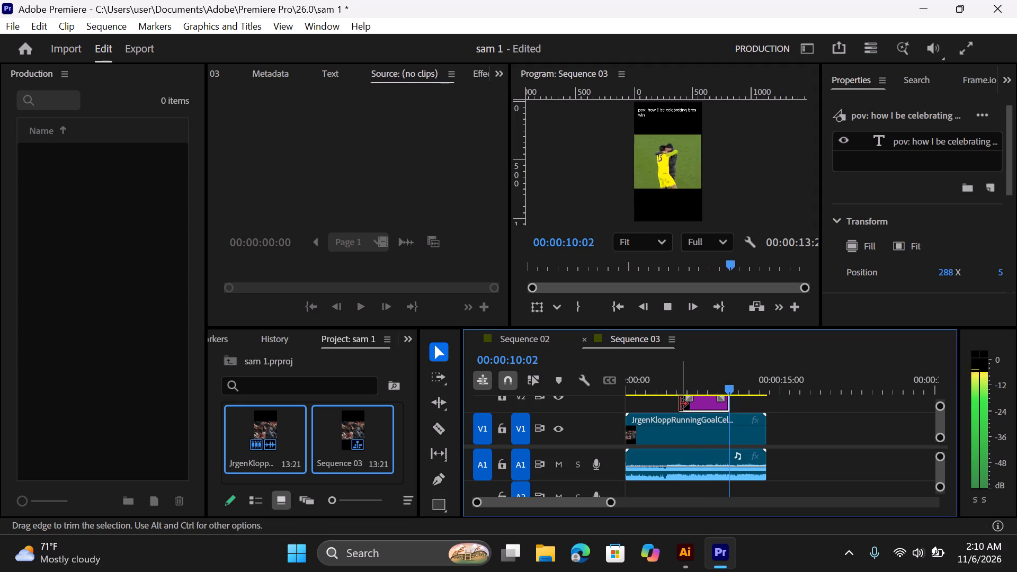
left_click_drag(680, 404, 622, 407)
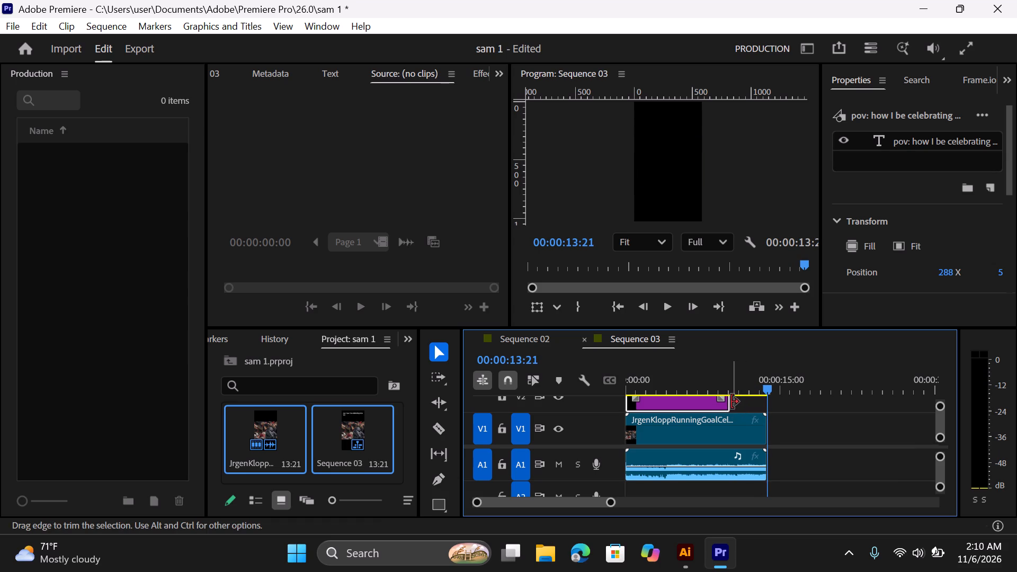
Trim the end of the Klopp video clip on V1 back to the caption clip's end, giving a duration of 00:00:10:05.
left_click(729, 404)
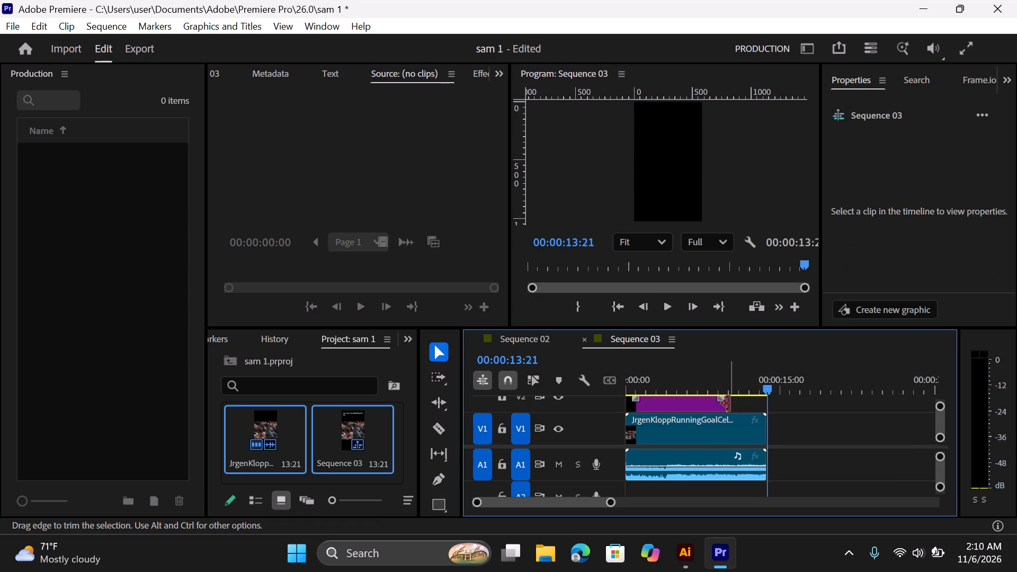
left_click(766, 426)
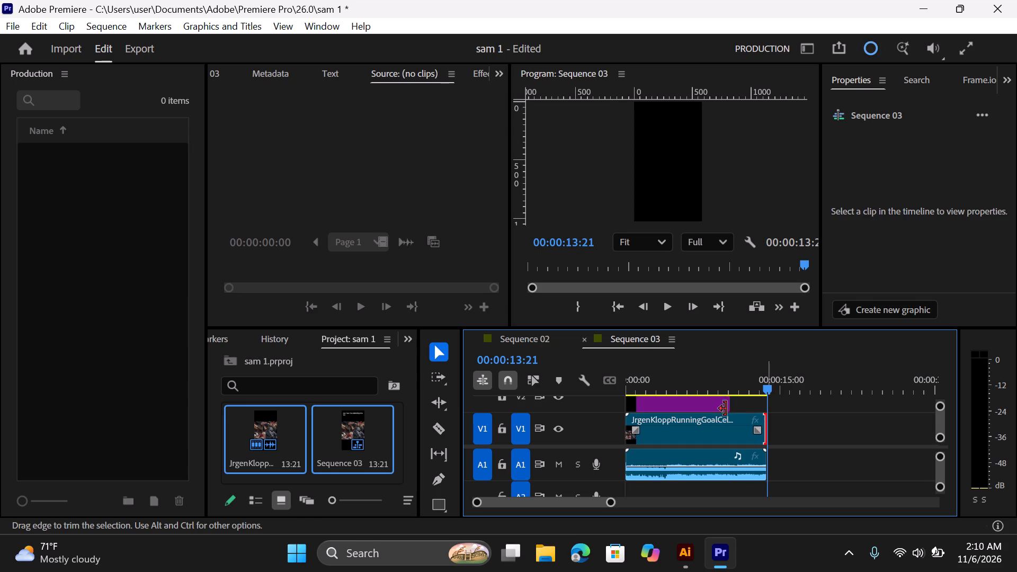
left_click(662, 310)
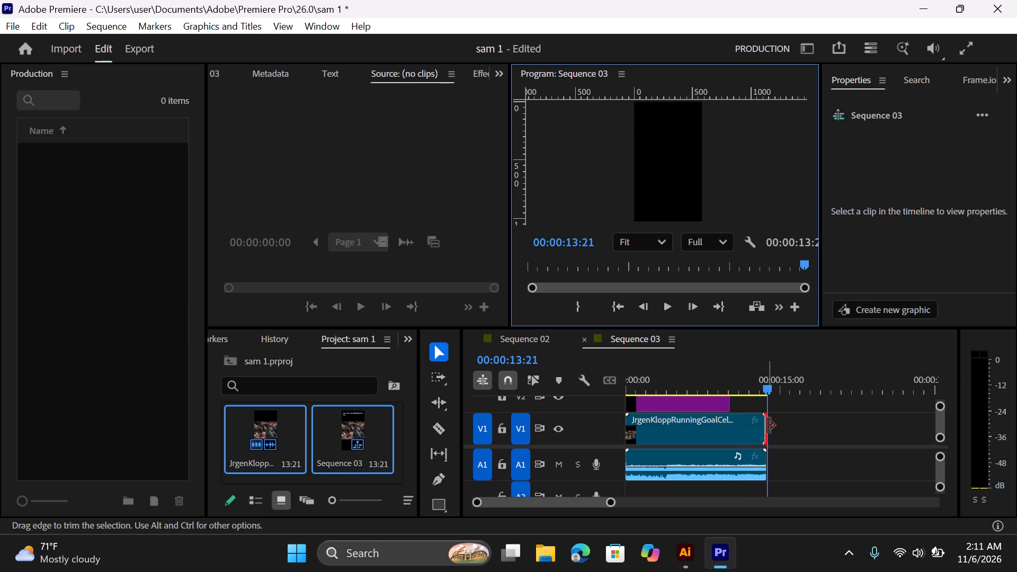
left_click_drag(765, 426, 757, 426)
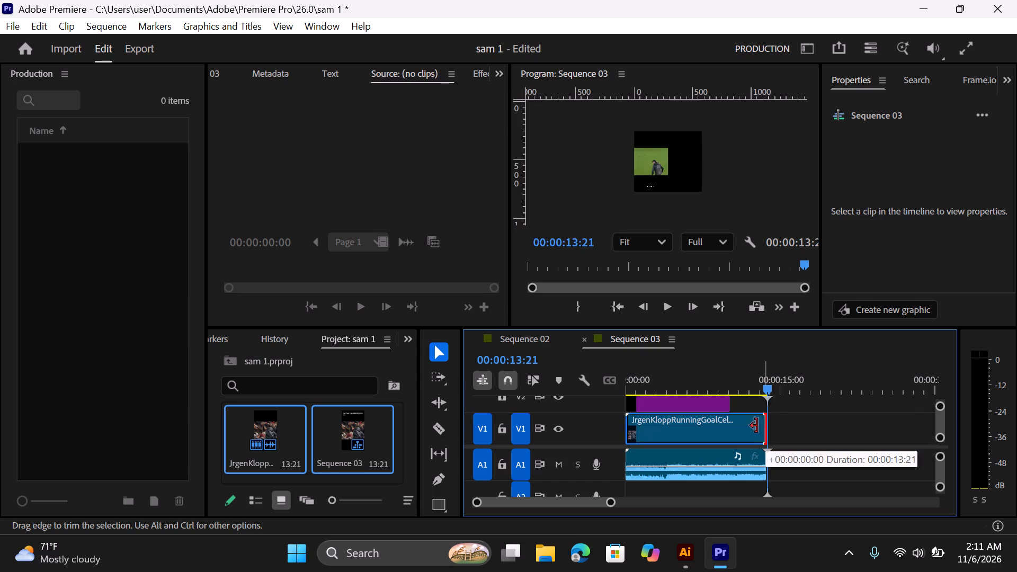
left_click_drag(757, 426, 741, 425)
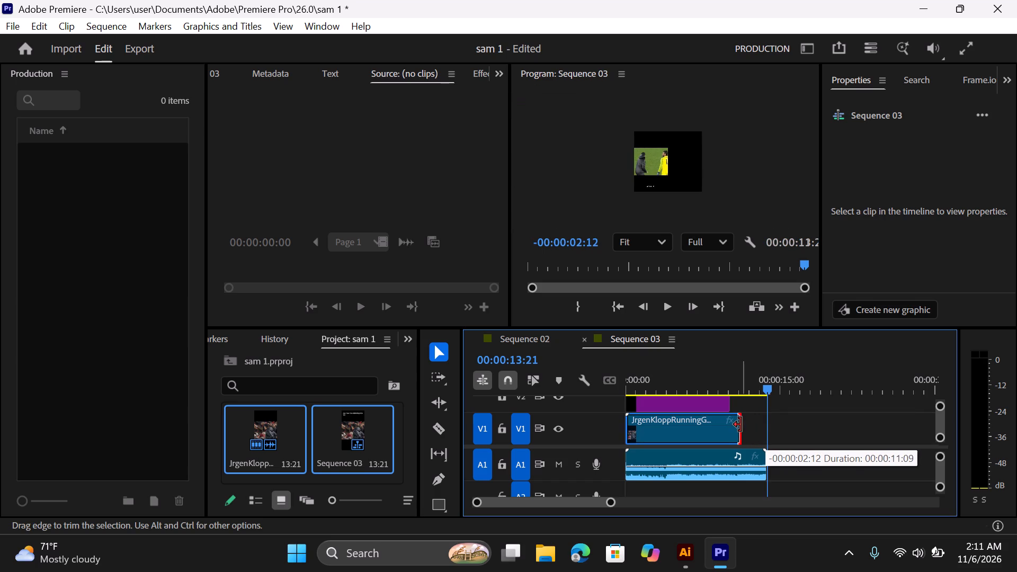
left_click_drag(741, 425, 730, 426)
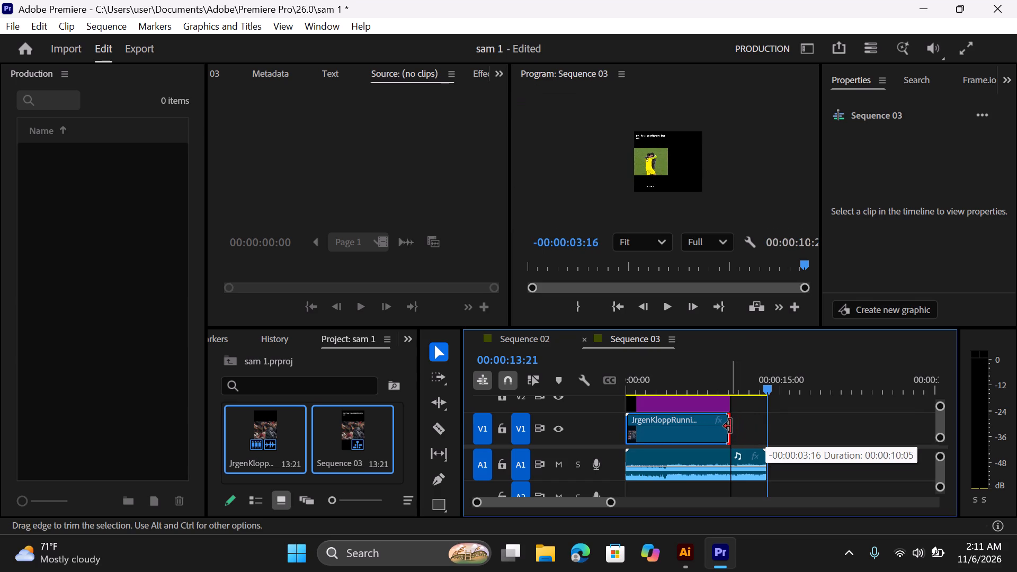
left_click_drag(730, 426, 735, 427)
left_click_drag(735, 427, 735, 427)
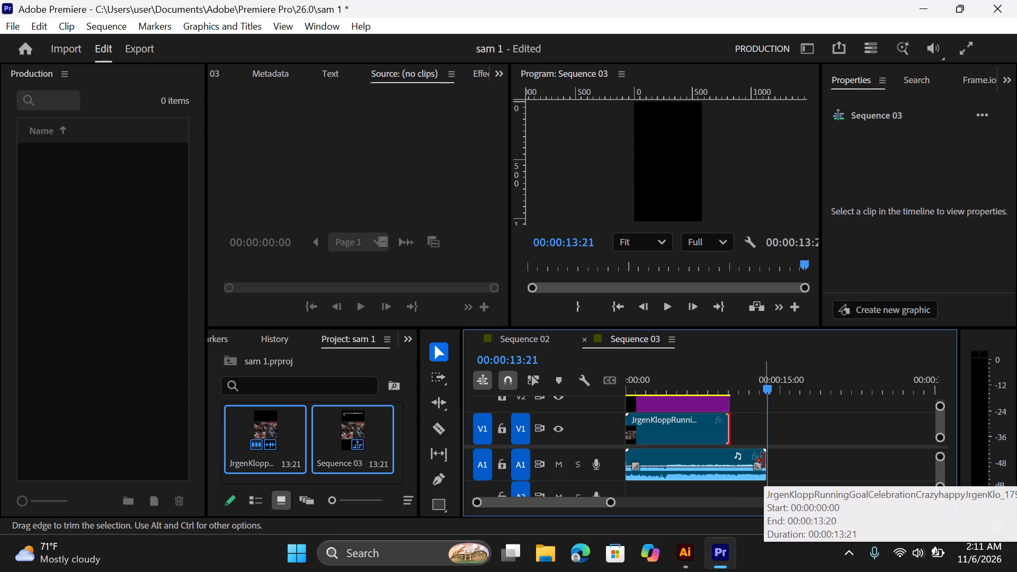
Trim the end of the Klopp audio clip on A1 back to line up with the shortened video at 00:00:10:05.
left_click_drag(766, 460, 734, 455)
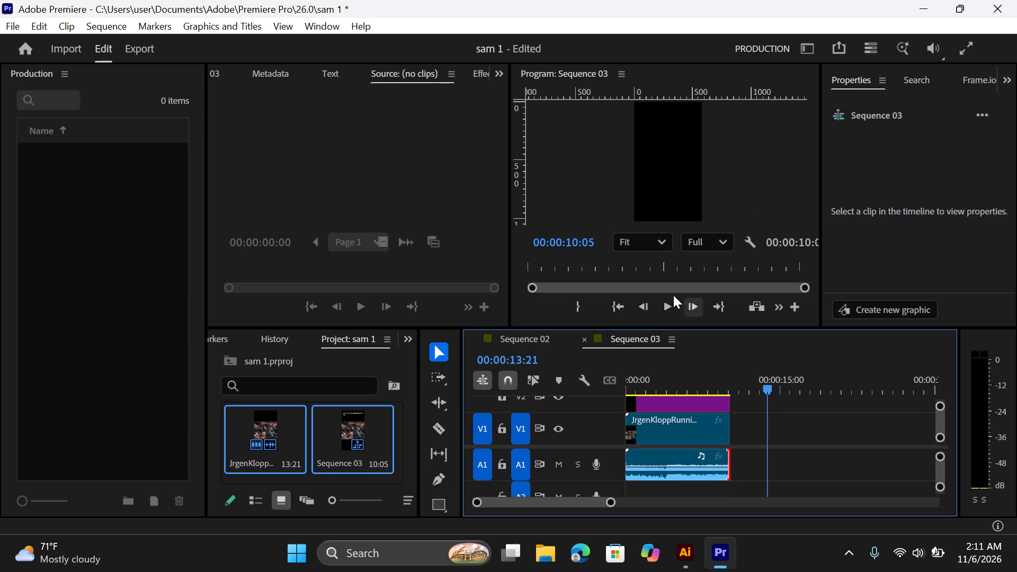
Play Sequence 03 through to its end to review the trimmed edit.
left_click(669, 303)
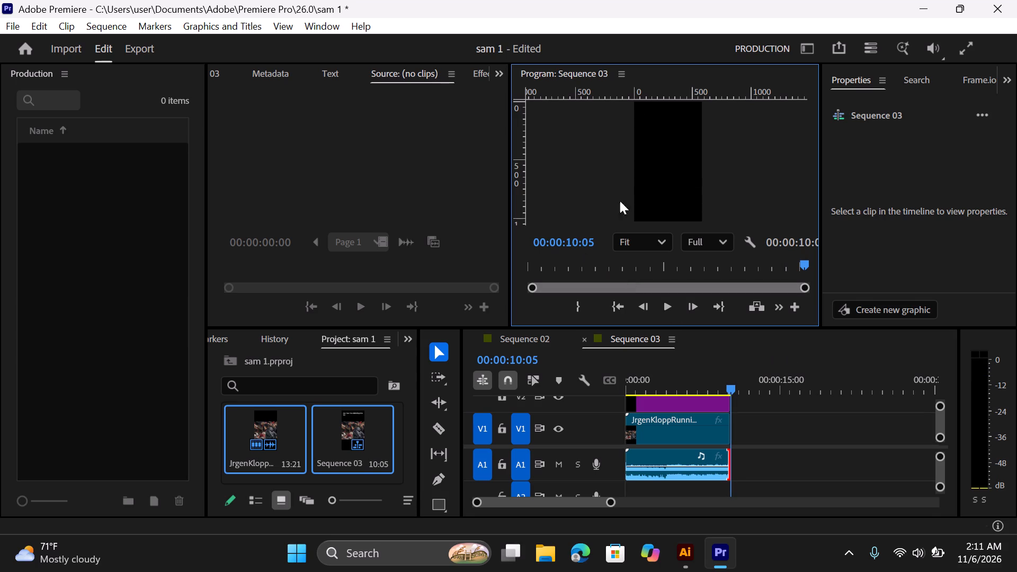
Quick-export Sequence 03 to the Documents folder as an MP4 file named bromeme3.
left_click(840, 52)
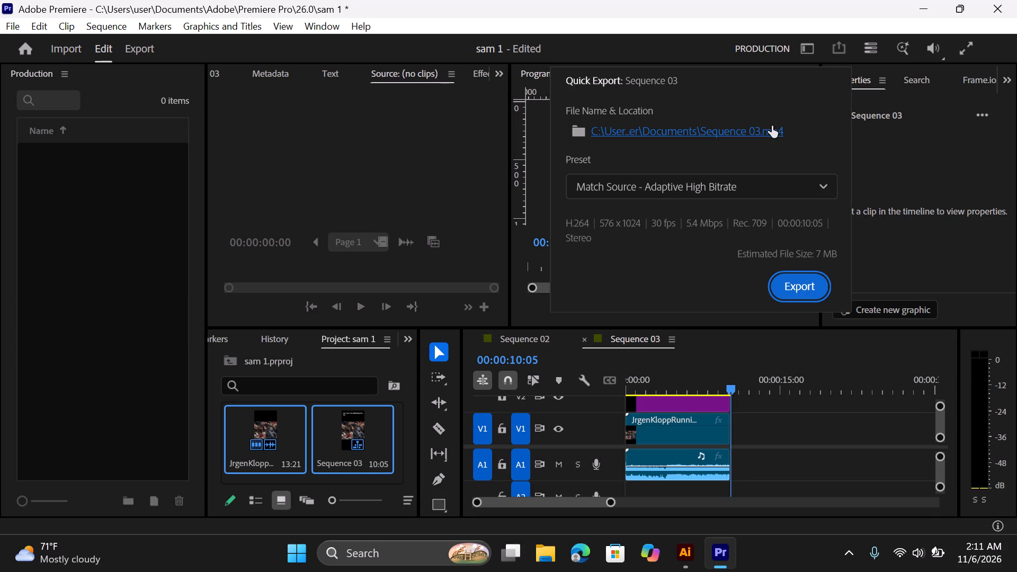
left_click(769, 133)
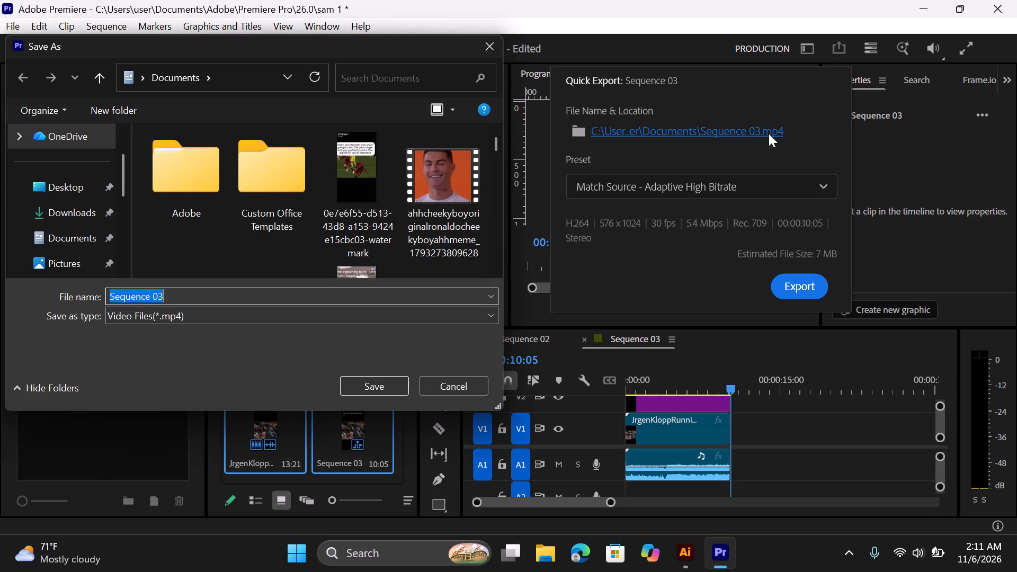
key("BackSpace")
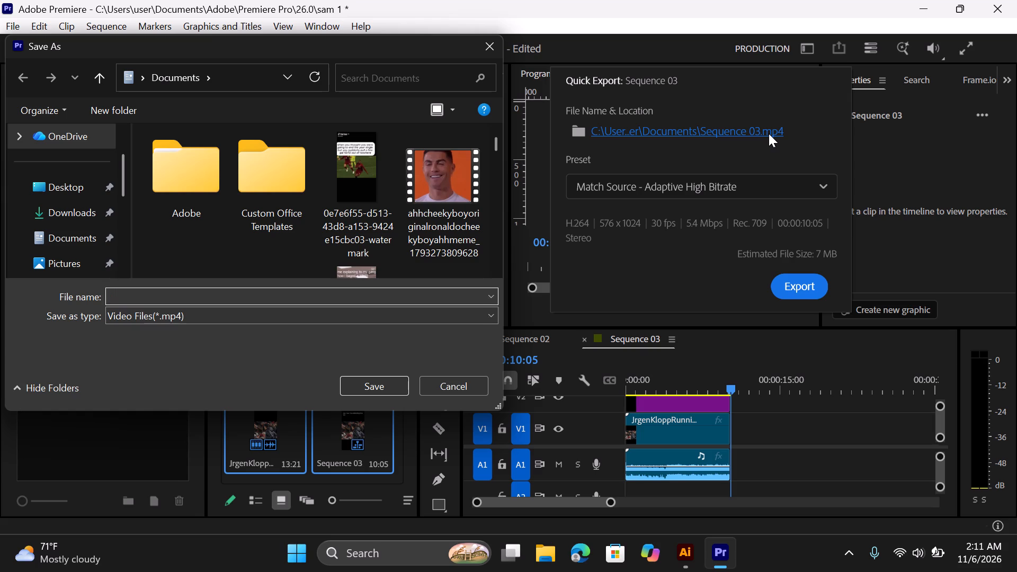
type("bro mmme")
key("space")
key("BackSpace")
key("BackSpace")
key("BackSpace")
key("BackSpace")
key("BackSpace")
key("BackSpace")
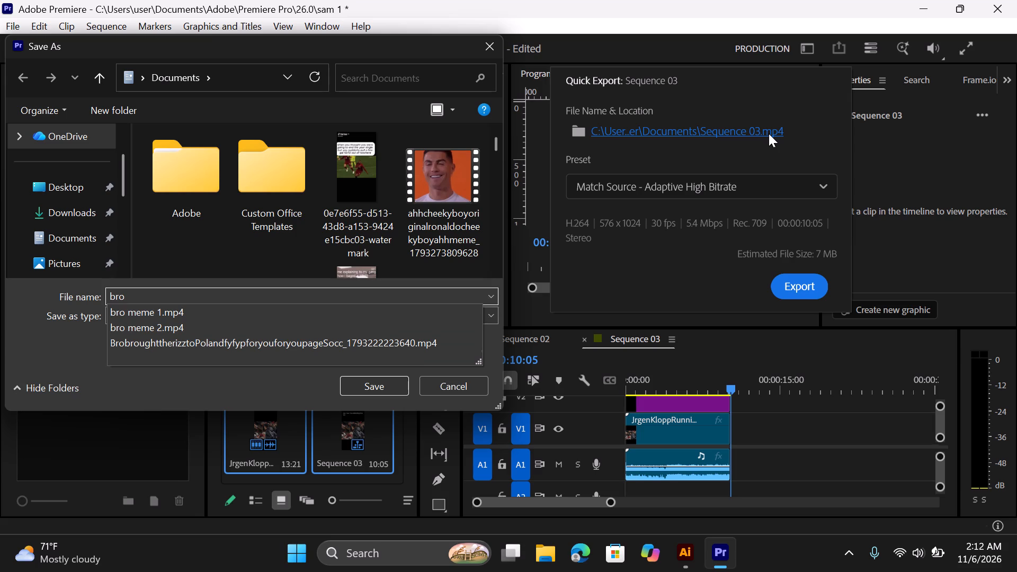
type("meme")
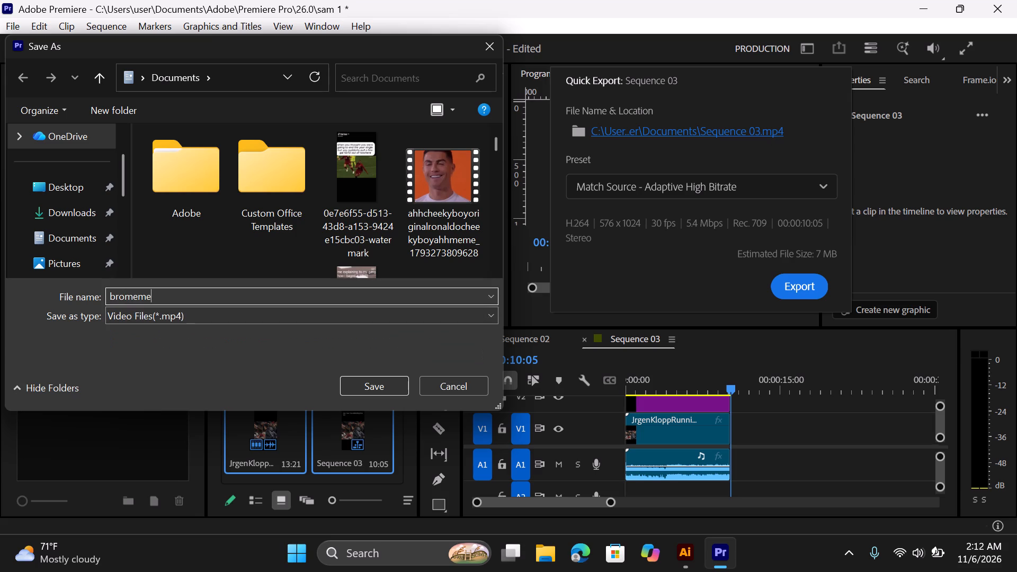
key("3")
left_click(393, 379)
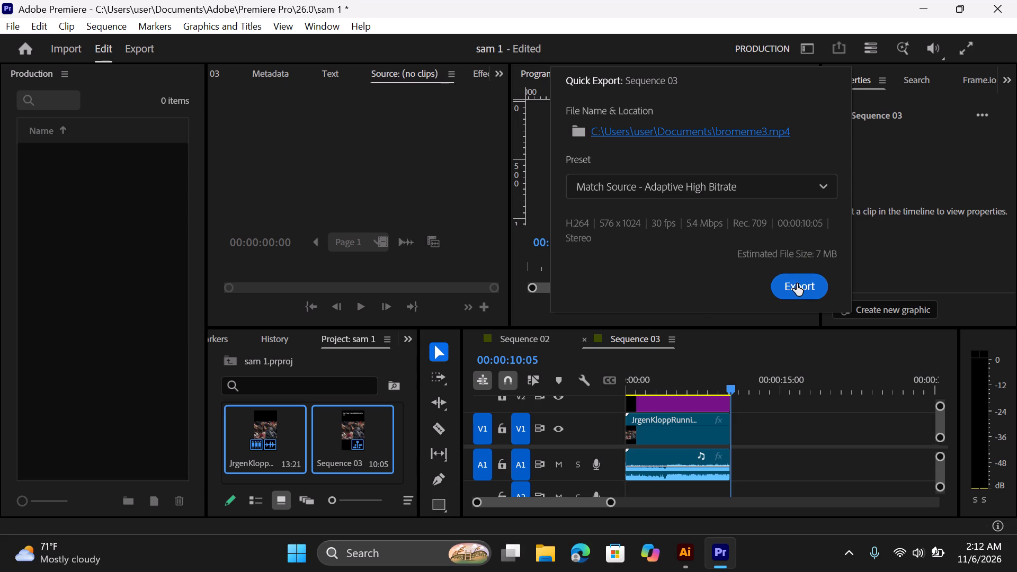
left_click(797, 284)
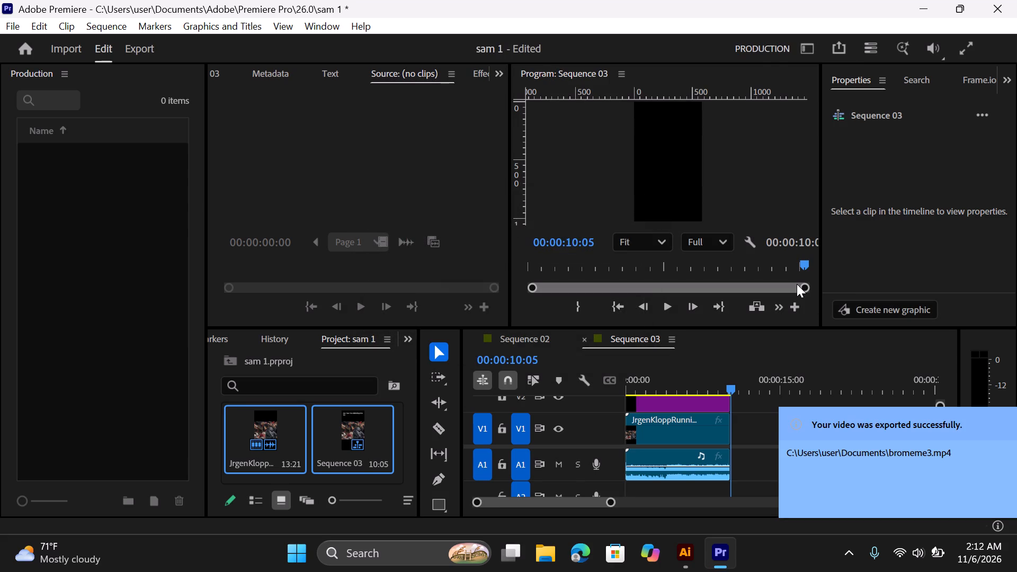
Minimise the editor and launch Kuro from the desktop.
left_click(923, 9)
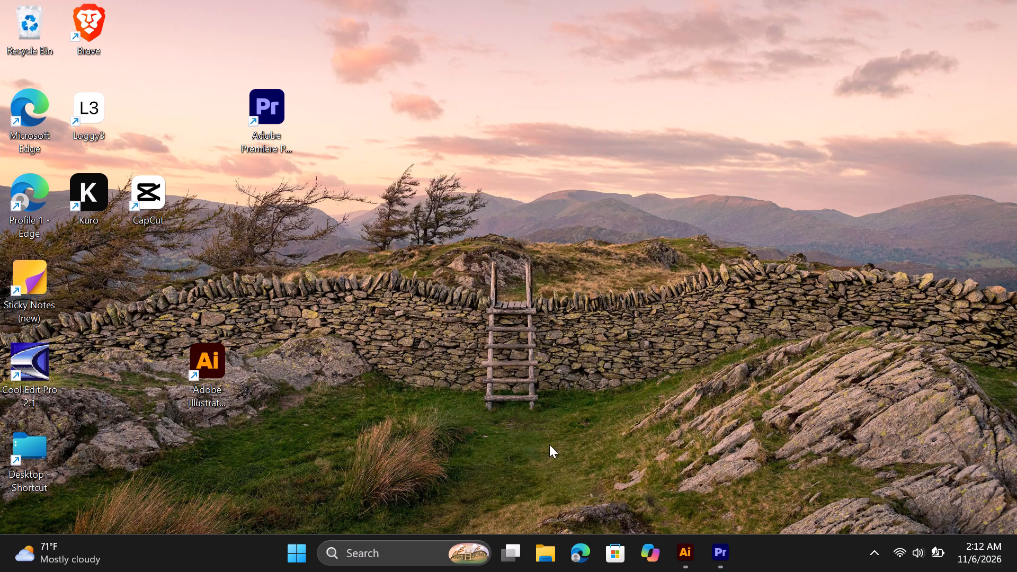
left_click(92, 201)
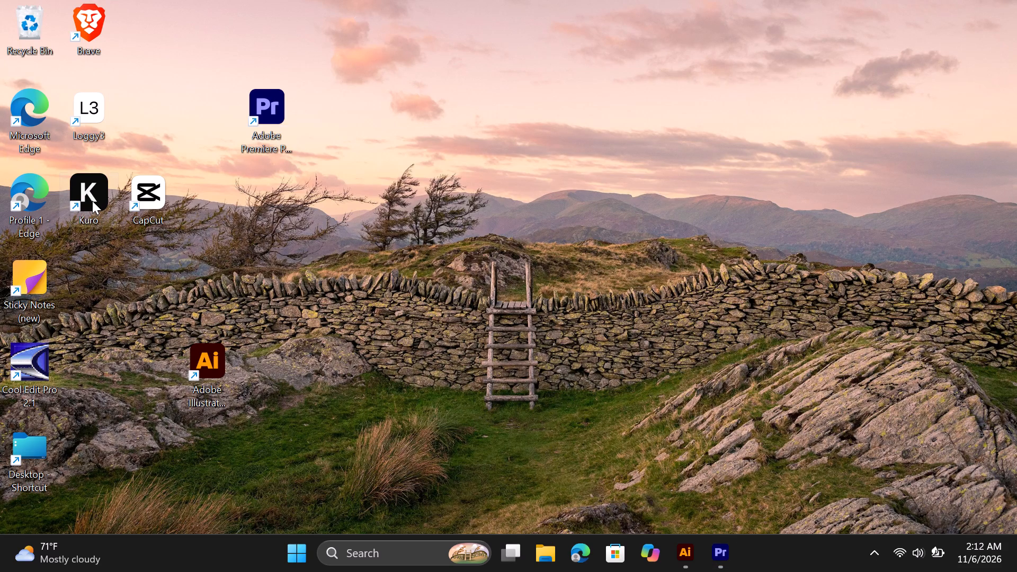
left_click(92, 201)
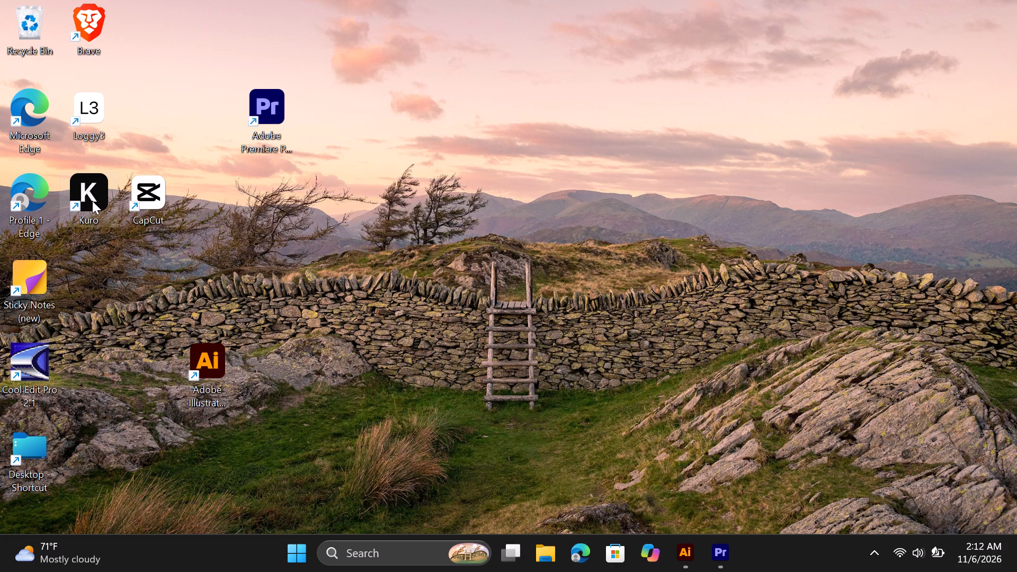
double_click(92, 201)
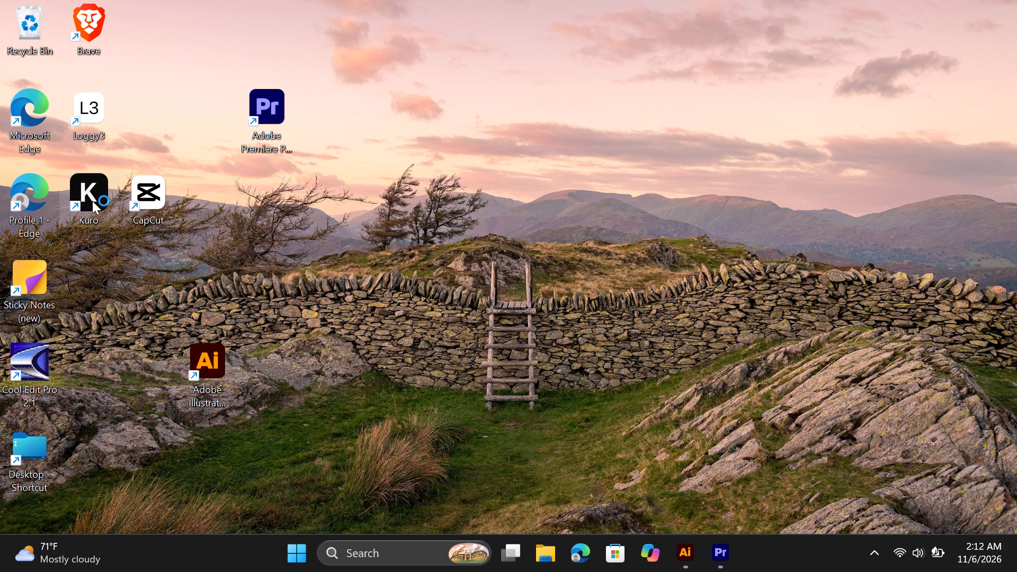
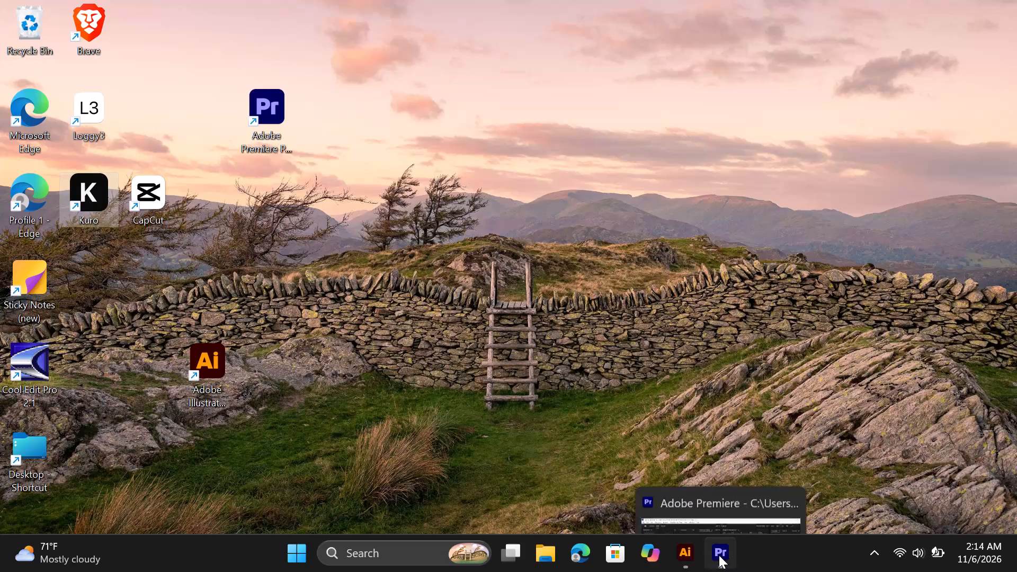
Switch back to Adobe Premiere and play the finished Klopp meme in Sequence 03.
left_click(719, 555)
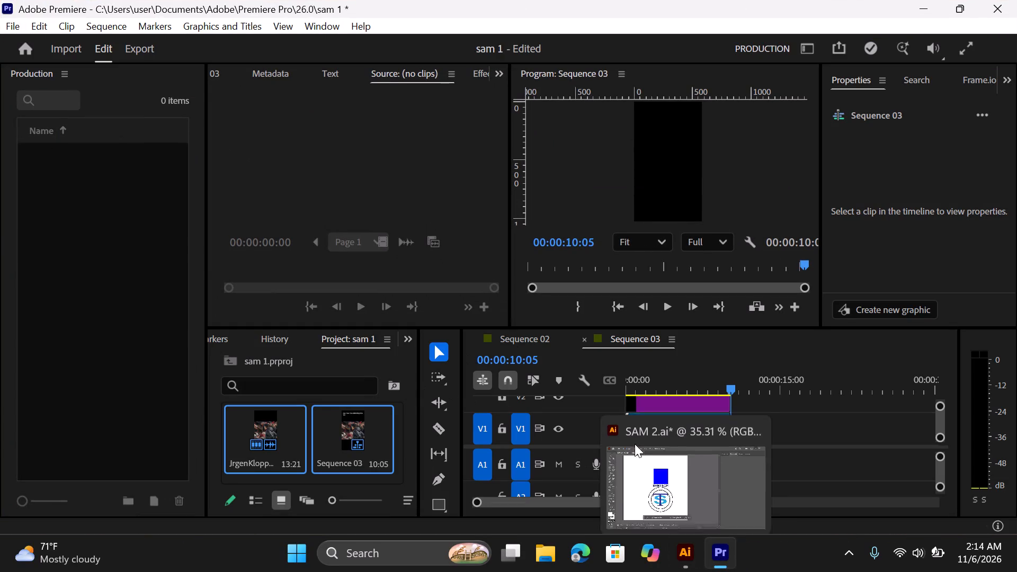
left_click(760, 421)
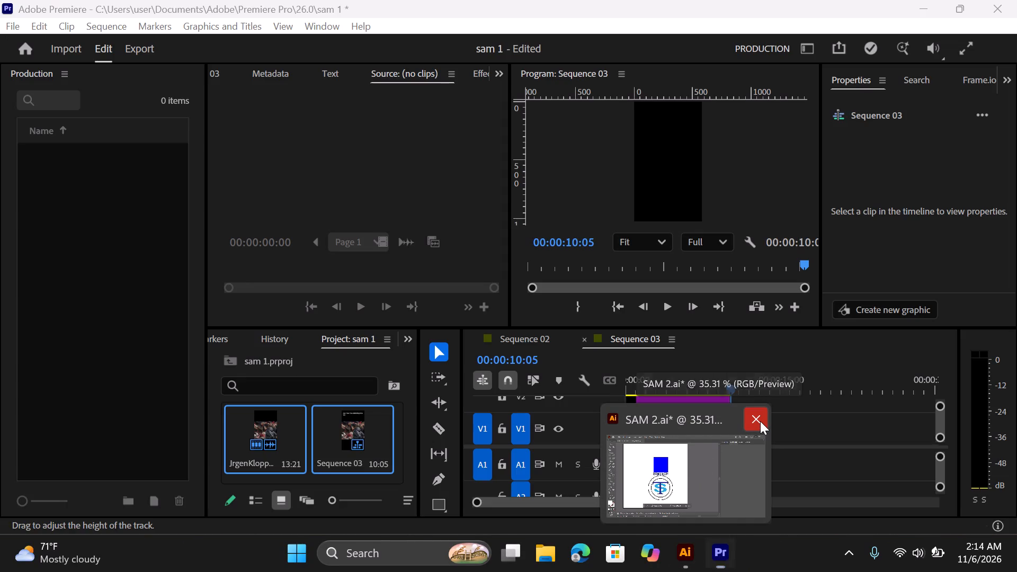
left_click(750, 416)
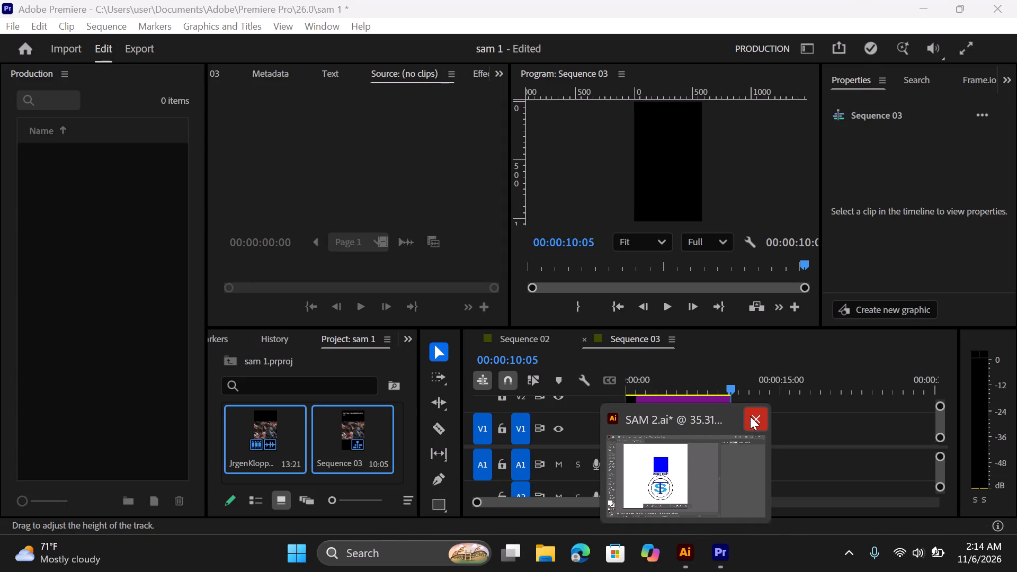
left_click(750, 416)
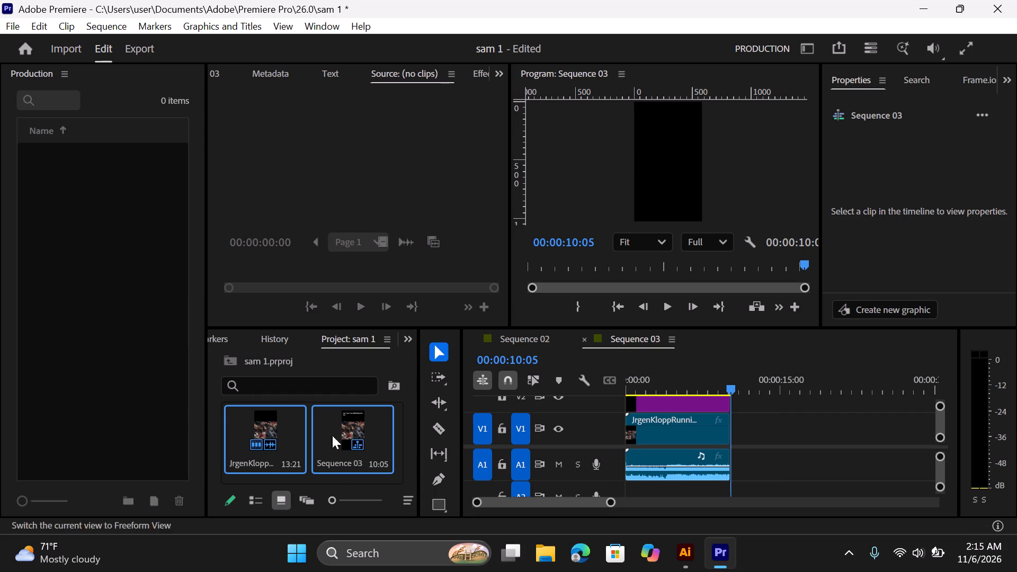
left_click(664, 302)
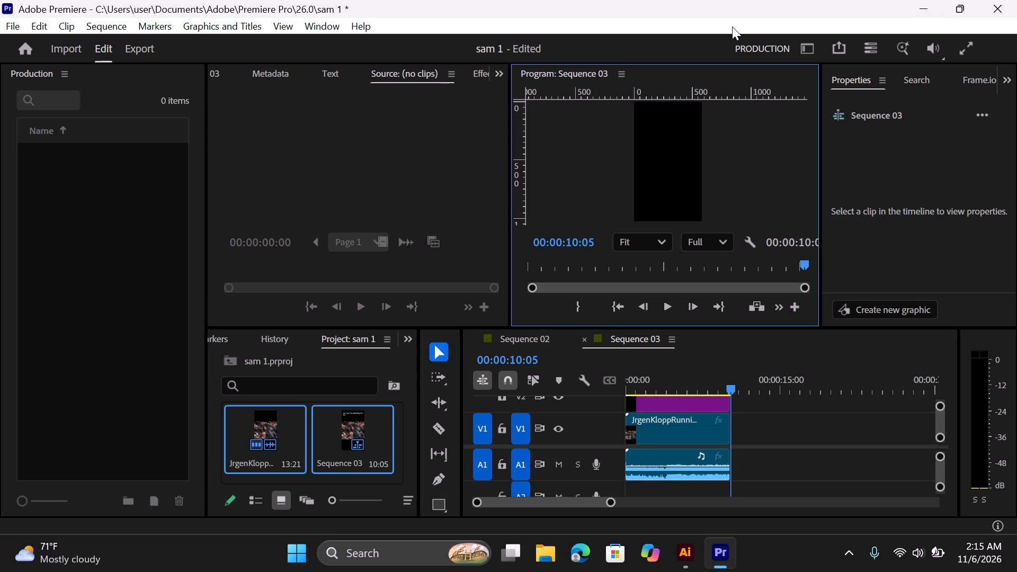
Open the PROJECT 1 project from the list of recent projects.
left_click(22, 50)
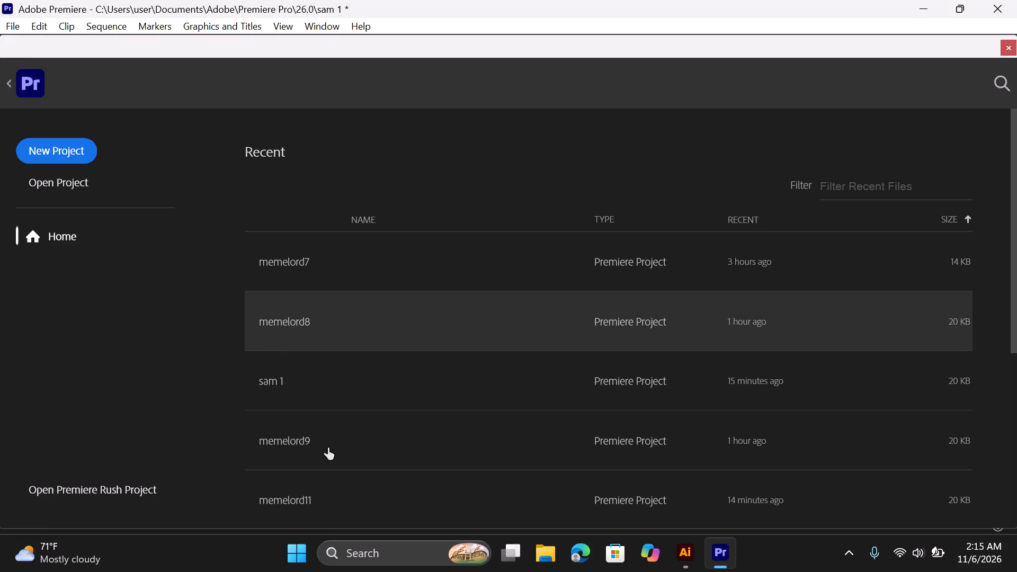
scroll(330, 452, "down", 3)
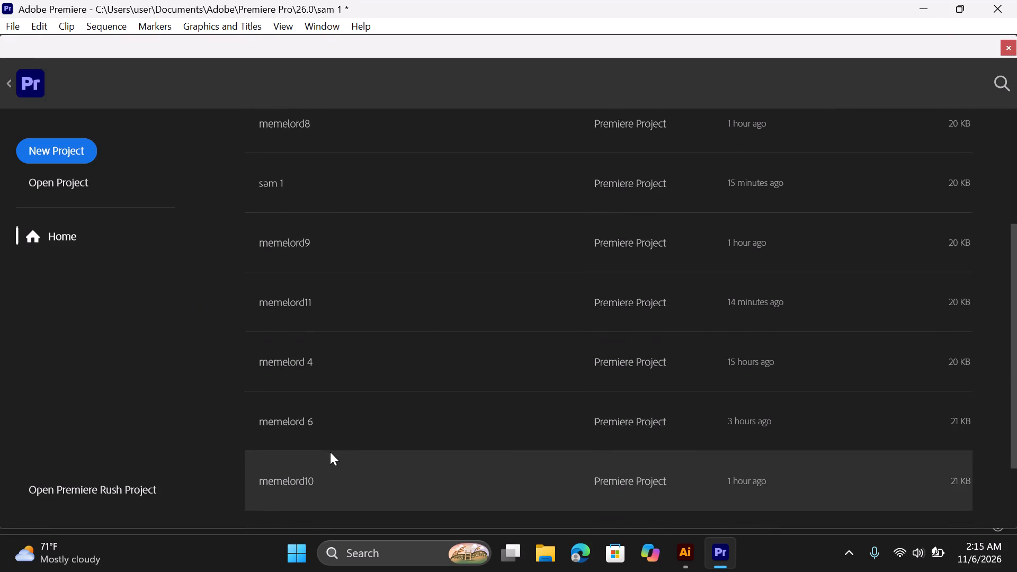
scroll(330, 452, "down", 3)
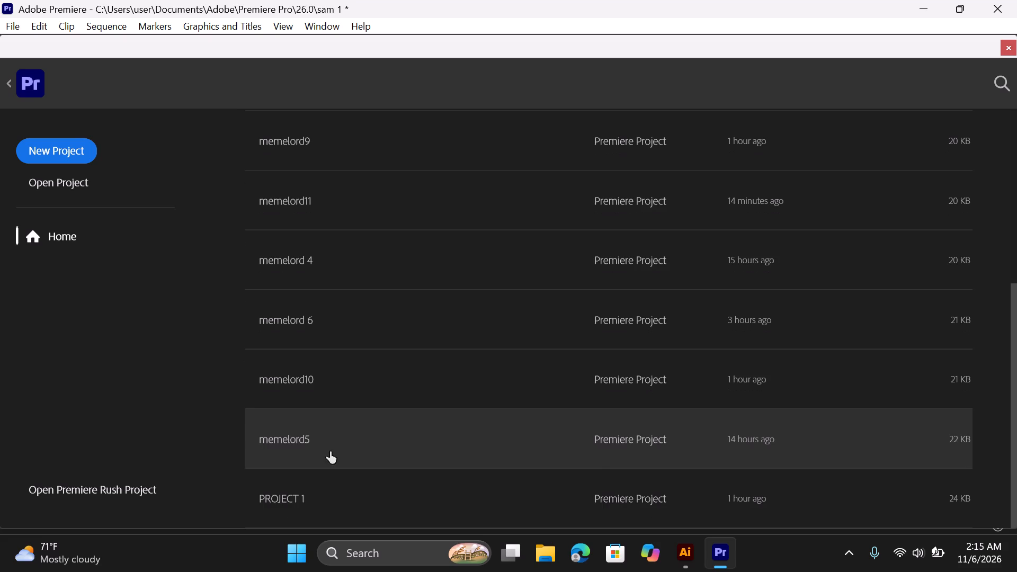
double_click(309, 505)
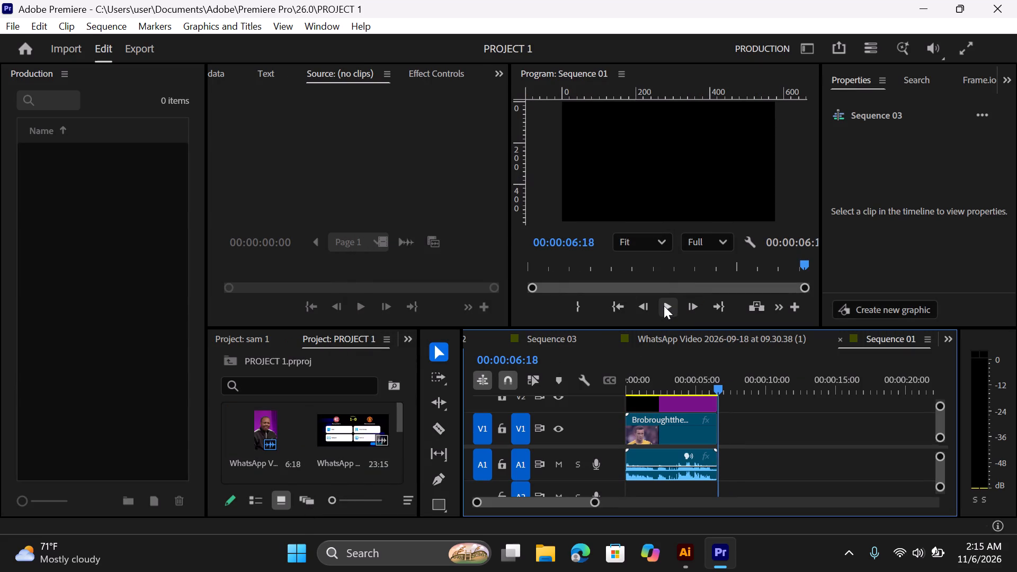
Play Sequence 01 of PROJECT 1 and clear its timeline by deleting the video, audio and caption clips.
left_click(664, 306)
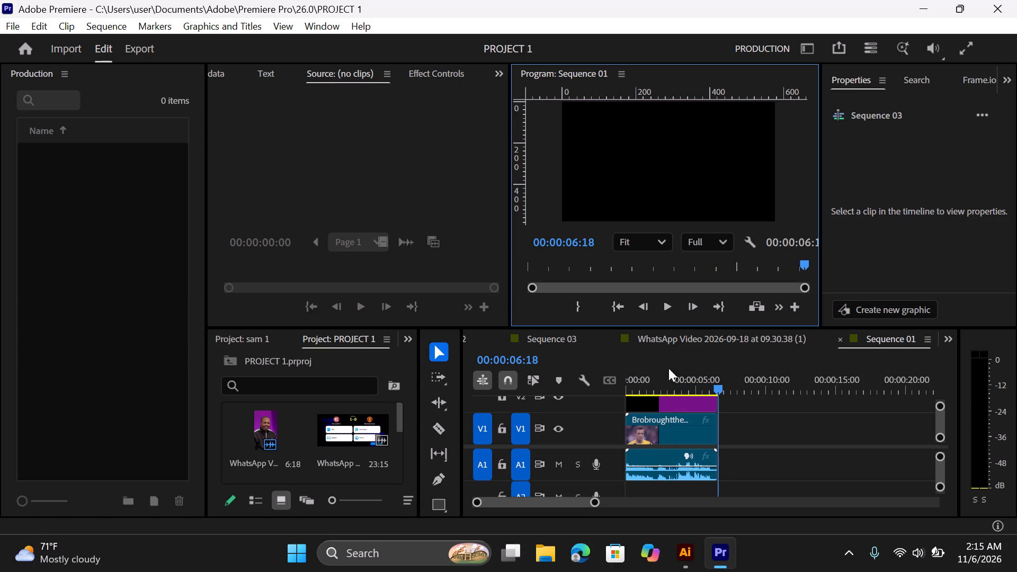
left_click(682, 426)
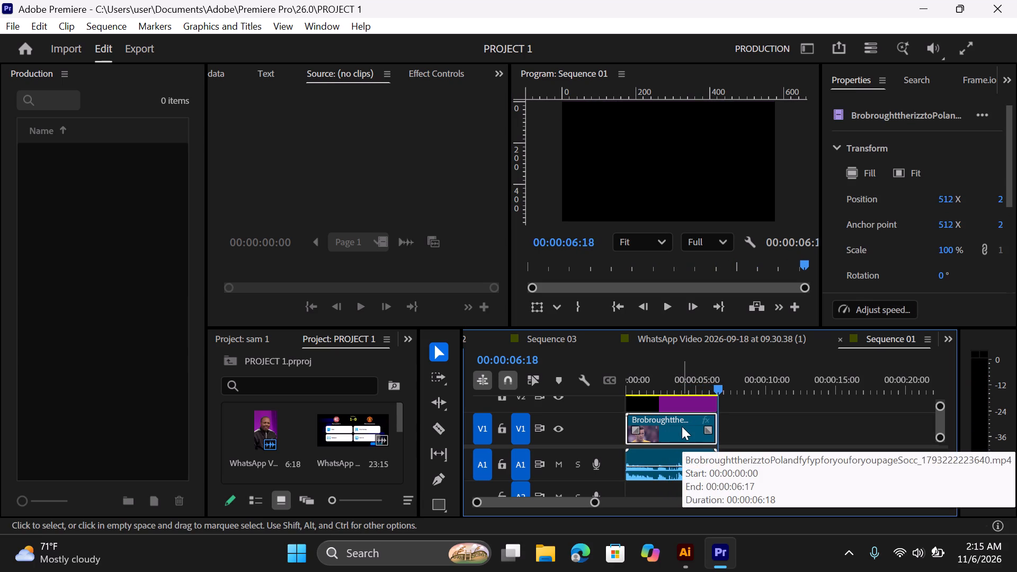
key("Return")
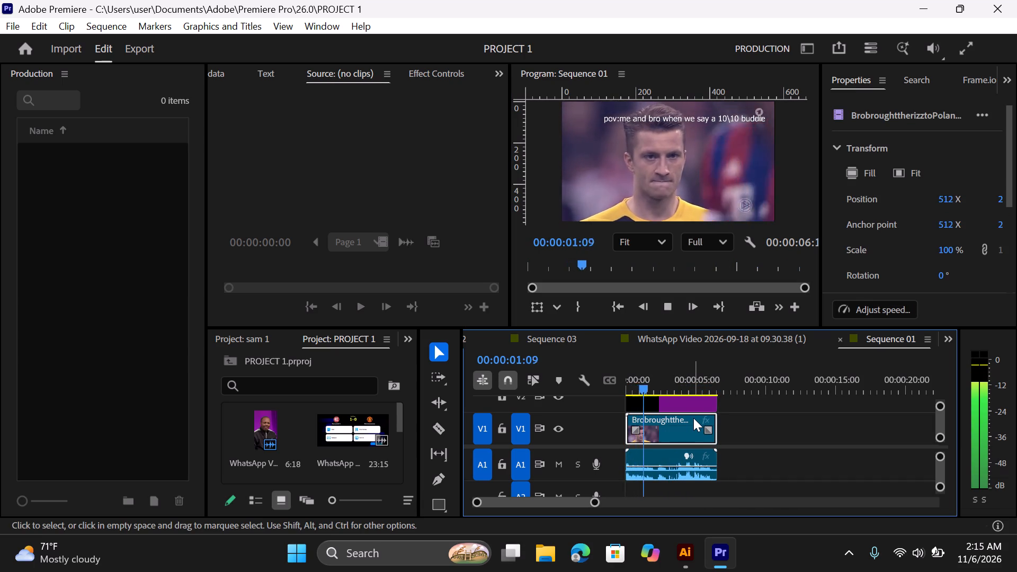
key("BackSpace")
left_click(676, 469)
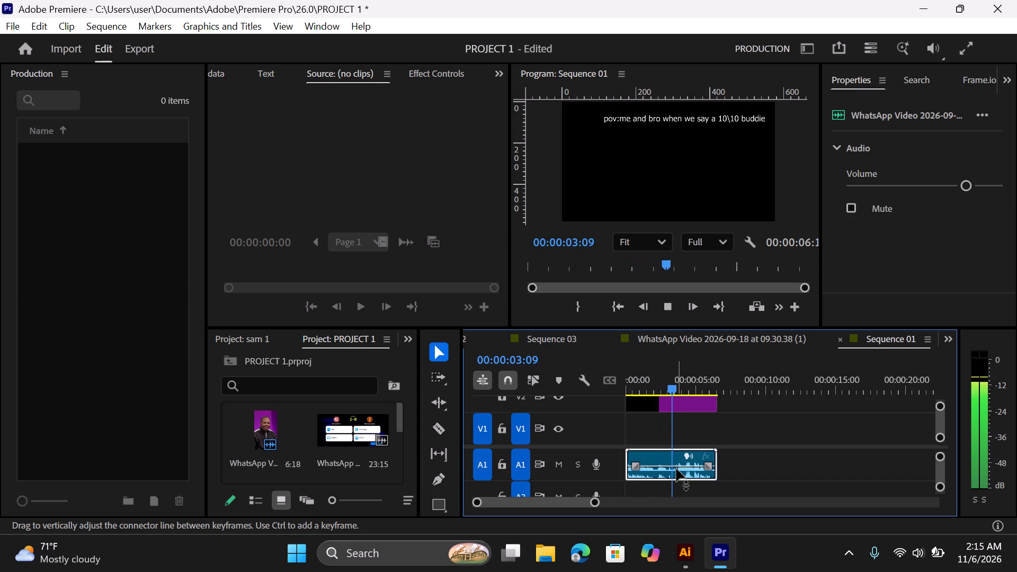
key("BackSpace")
left_click(674, 410)
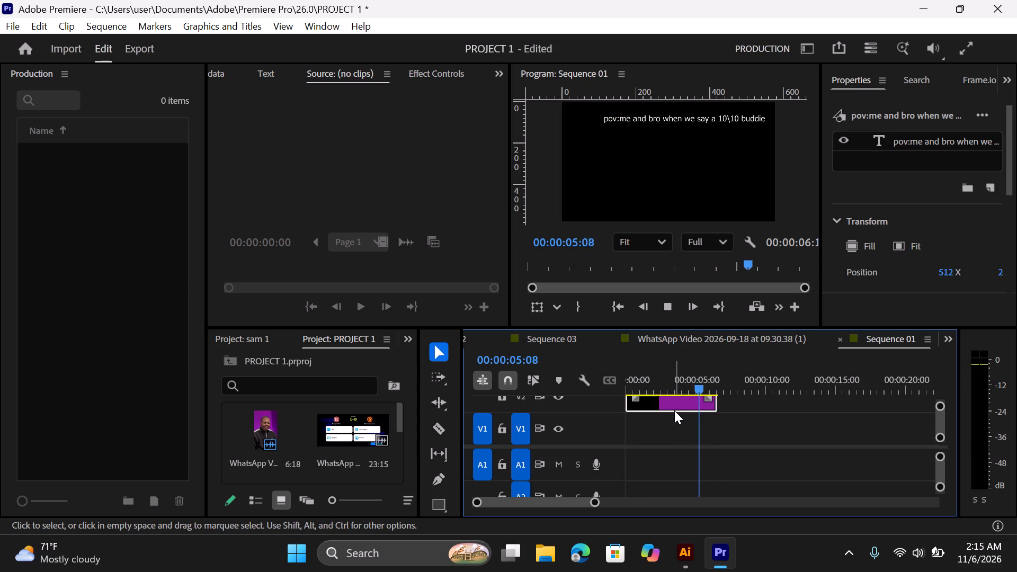
key("BackSpace")
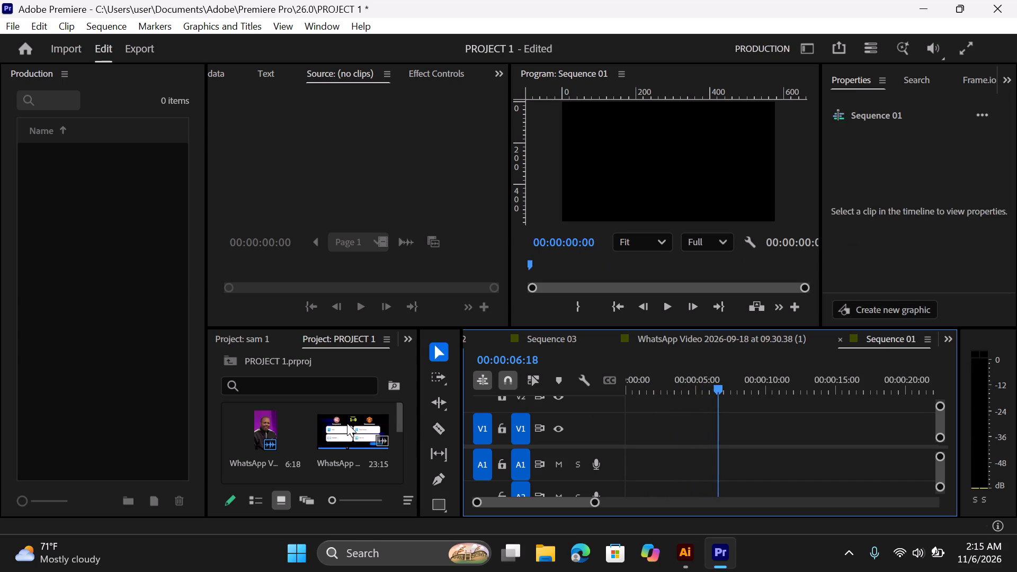
Delete the 23:15 and 6:18 WhatsApp video clips from the PROJECT 1 media bin.
left_click(347, 423)
key("BackSpace")
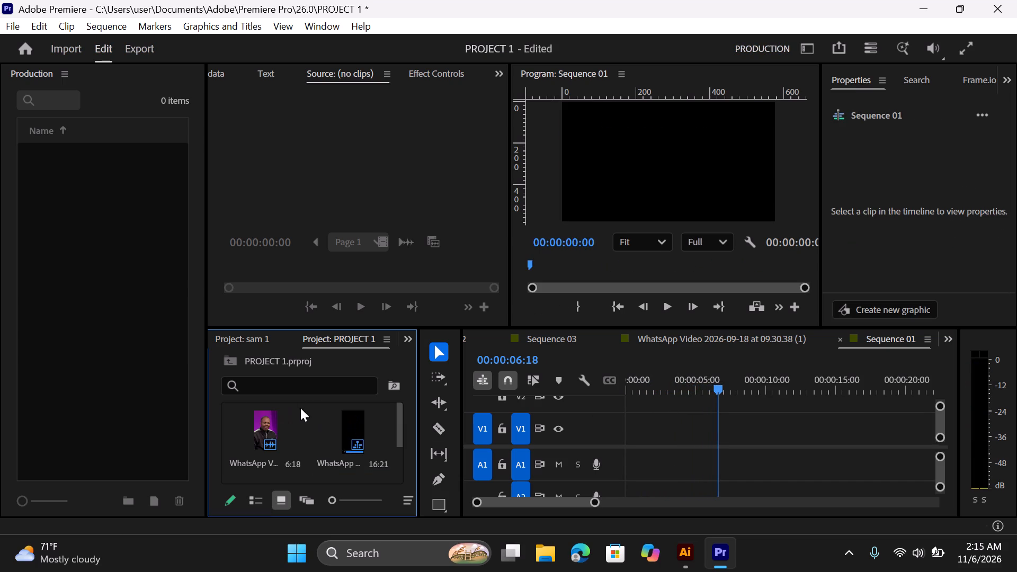
left_click(270, 416)
key("BackSpace")
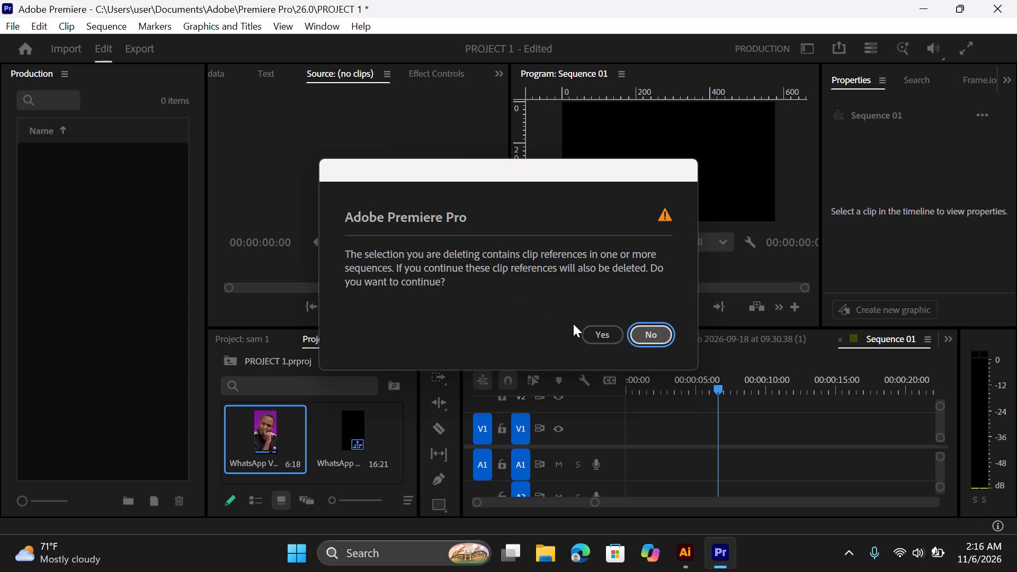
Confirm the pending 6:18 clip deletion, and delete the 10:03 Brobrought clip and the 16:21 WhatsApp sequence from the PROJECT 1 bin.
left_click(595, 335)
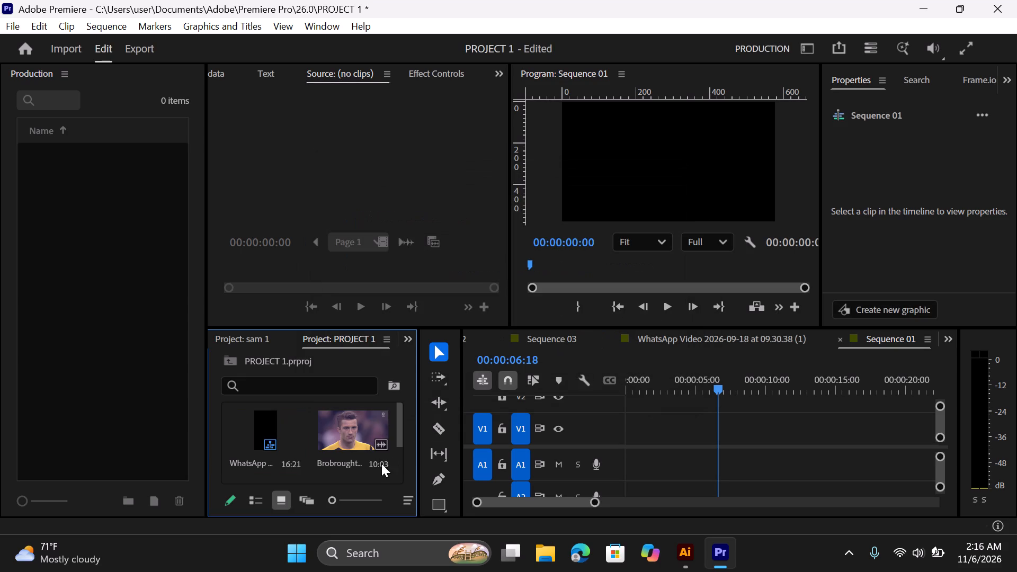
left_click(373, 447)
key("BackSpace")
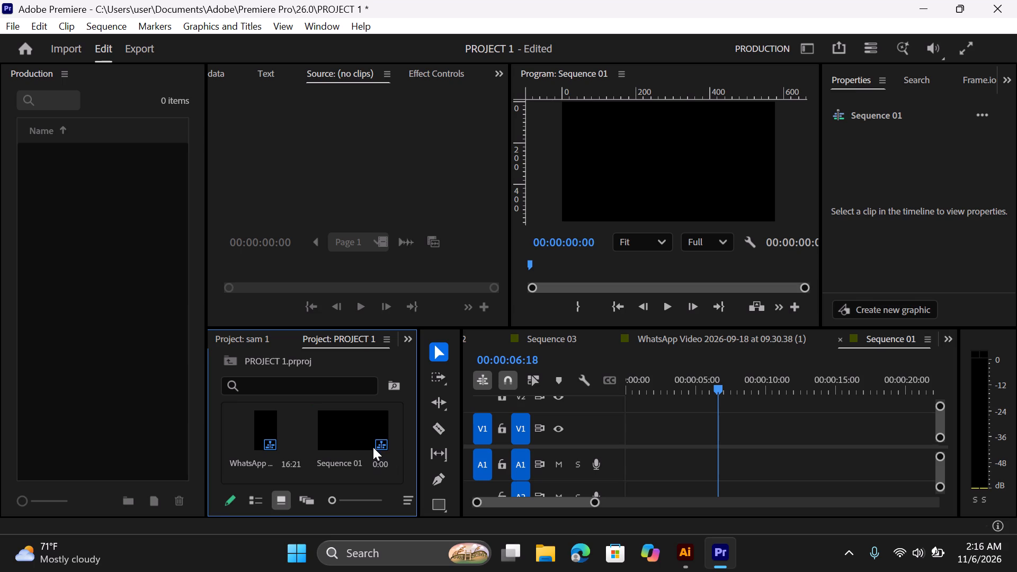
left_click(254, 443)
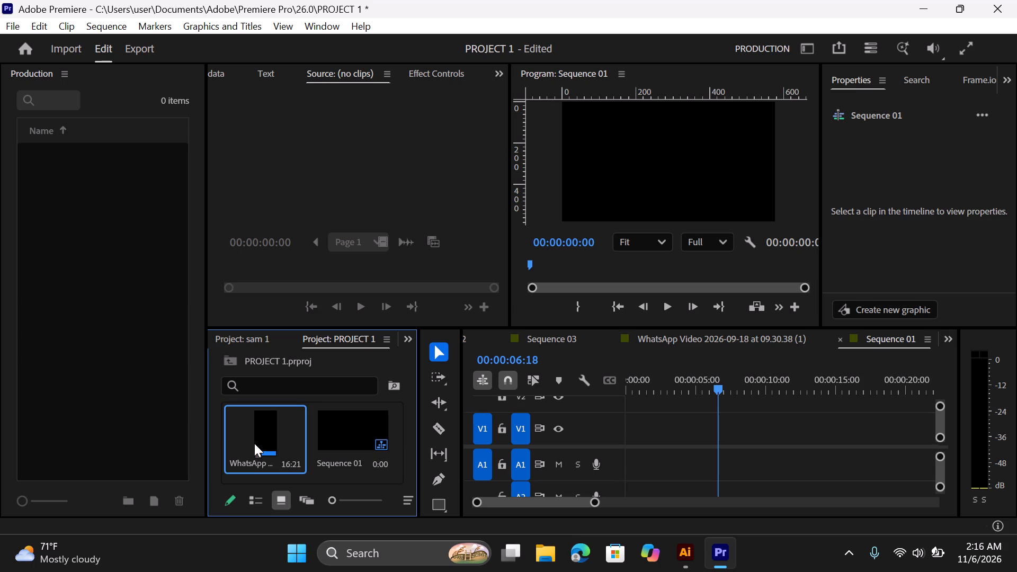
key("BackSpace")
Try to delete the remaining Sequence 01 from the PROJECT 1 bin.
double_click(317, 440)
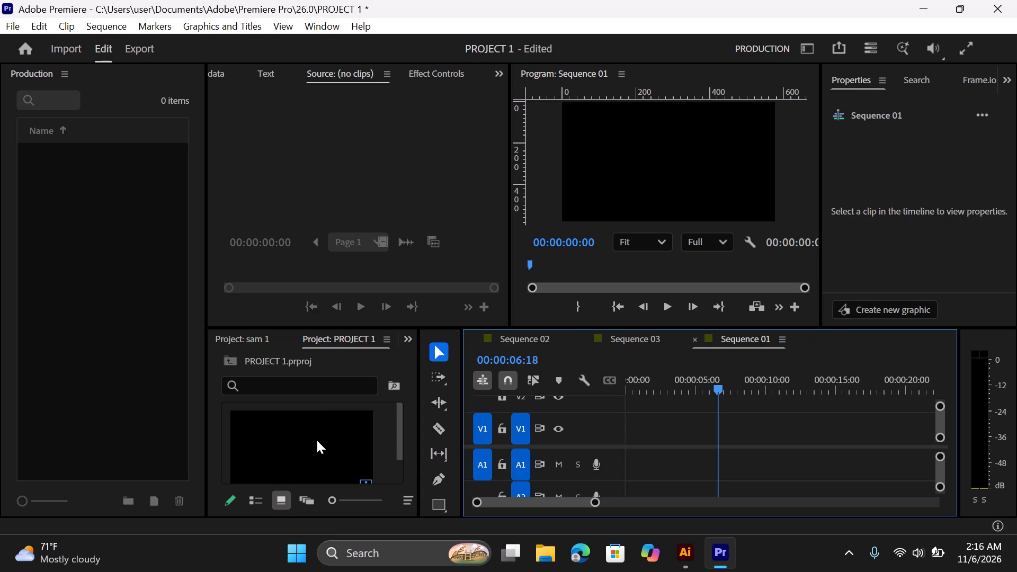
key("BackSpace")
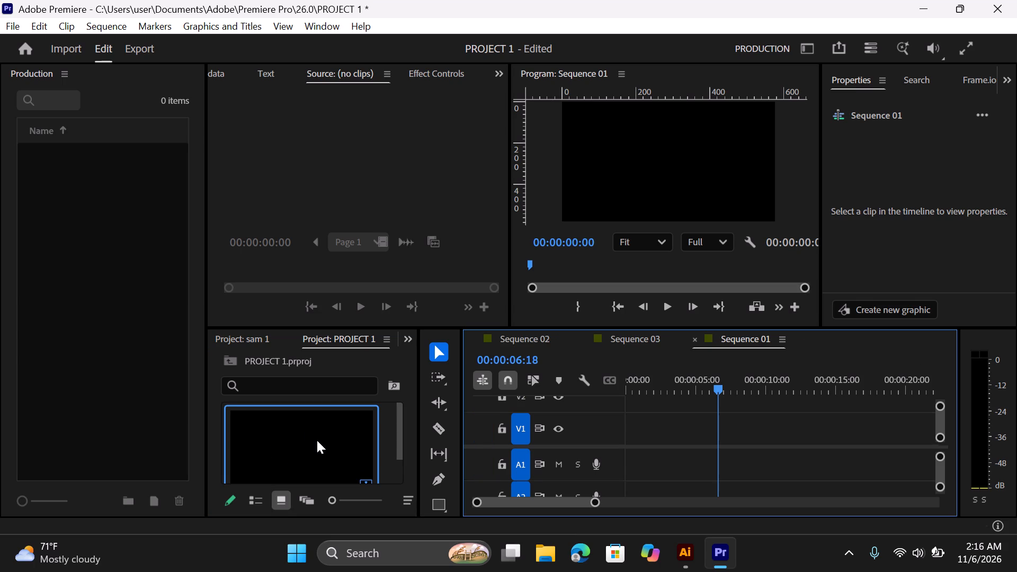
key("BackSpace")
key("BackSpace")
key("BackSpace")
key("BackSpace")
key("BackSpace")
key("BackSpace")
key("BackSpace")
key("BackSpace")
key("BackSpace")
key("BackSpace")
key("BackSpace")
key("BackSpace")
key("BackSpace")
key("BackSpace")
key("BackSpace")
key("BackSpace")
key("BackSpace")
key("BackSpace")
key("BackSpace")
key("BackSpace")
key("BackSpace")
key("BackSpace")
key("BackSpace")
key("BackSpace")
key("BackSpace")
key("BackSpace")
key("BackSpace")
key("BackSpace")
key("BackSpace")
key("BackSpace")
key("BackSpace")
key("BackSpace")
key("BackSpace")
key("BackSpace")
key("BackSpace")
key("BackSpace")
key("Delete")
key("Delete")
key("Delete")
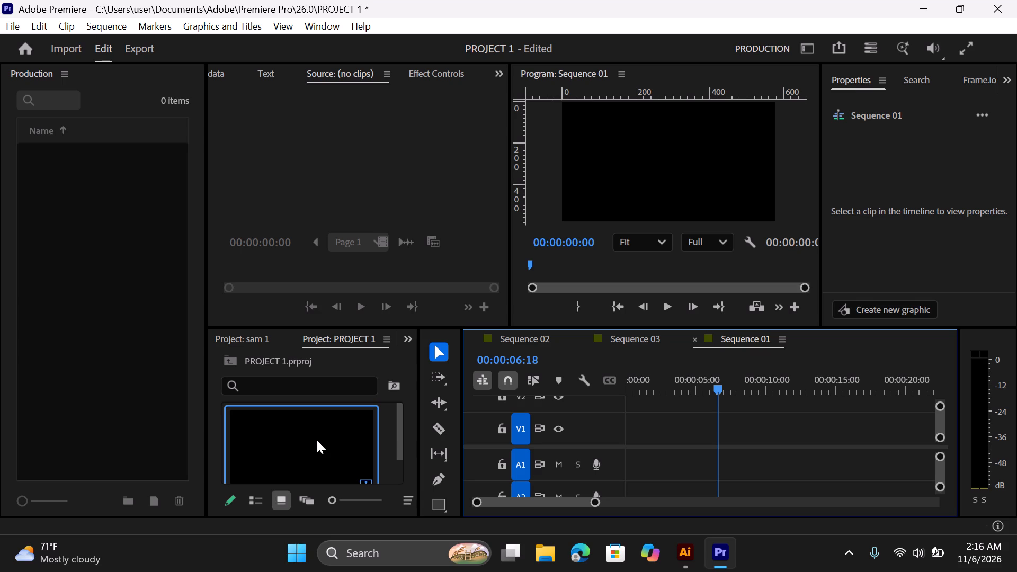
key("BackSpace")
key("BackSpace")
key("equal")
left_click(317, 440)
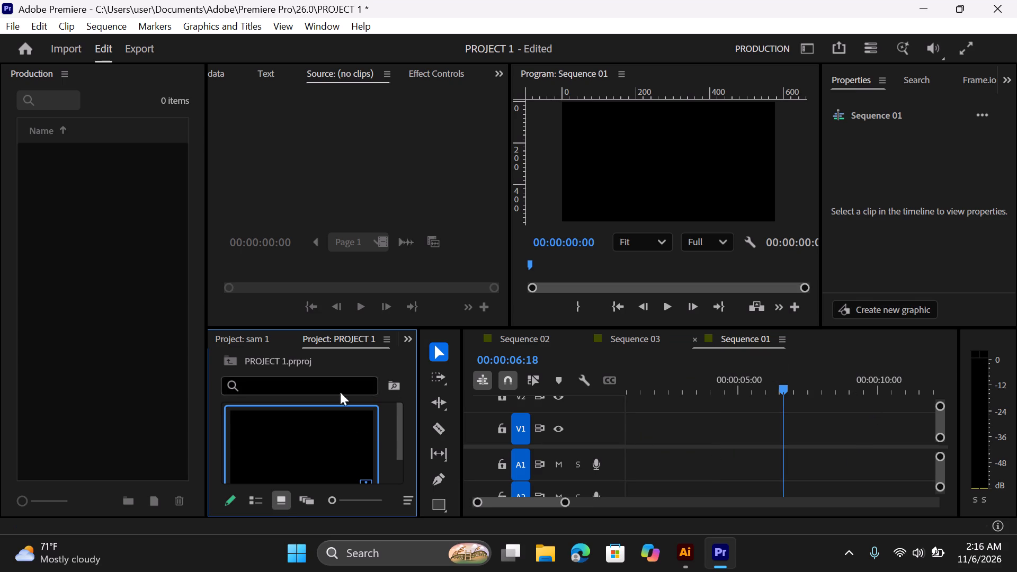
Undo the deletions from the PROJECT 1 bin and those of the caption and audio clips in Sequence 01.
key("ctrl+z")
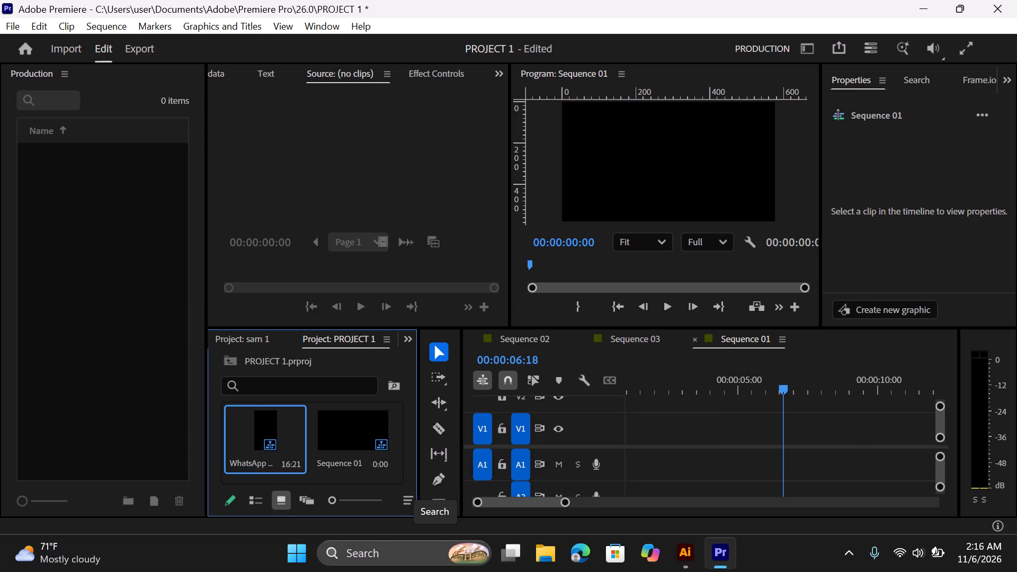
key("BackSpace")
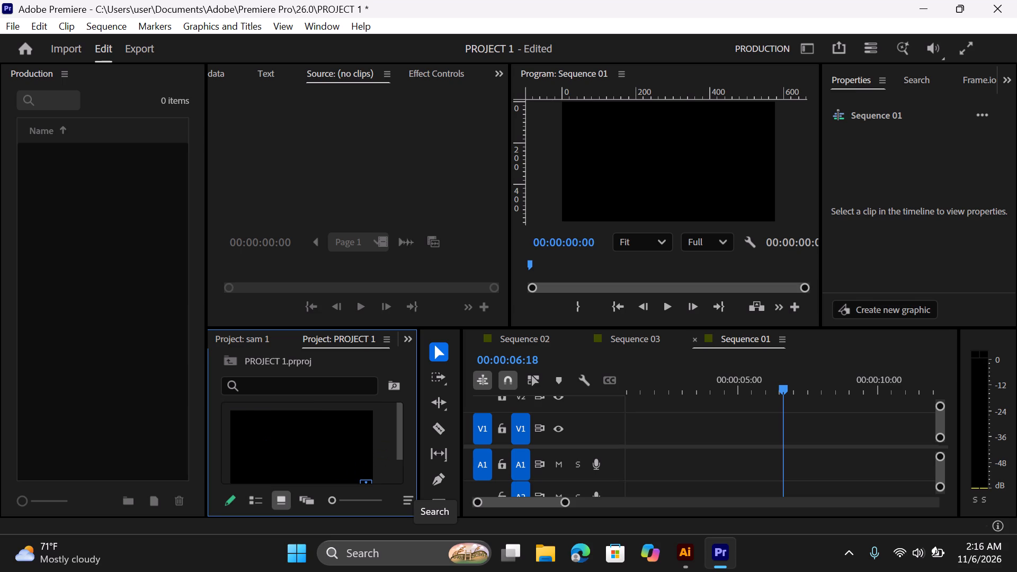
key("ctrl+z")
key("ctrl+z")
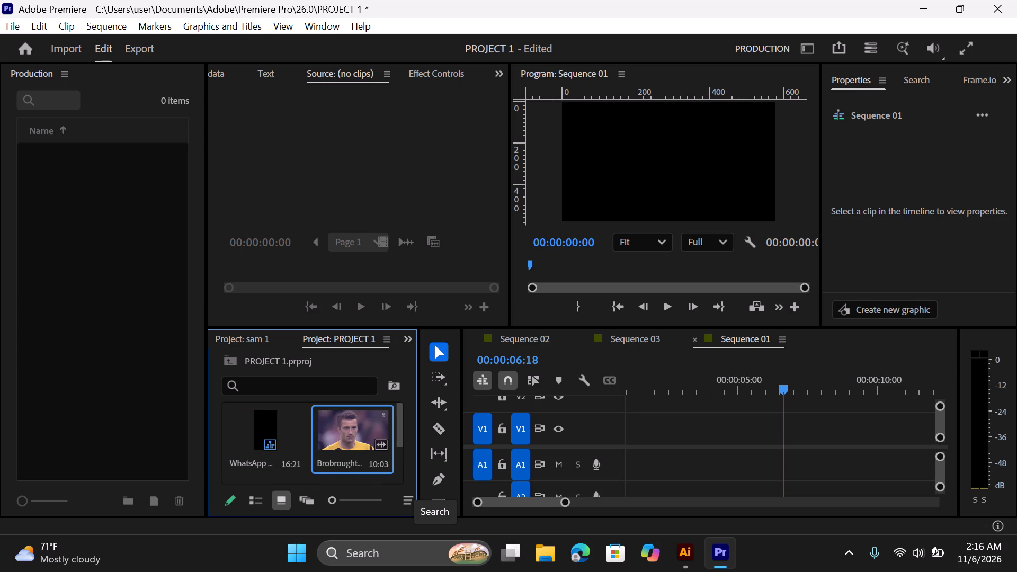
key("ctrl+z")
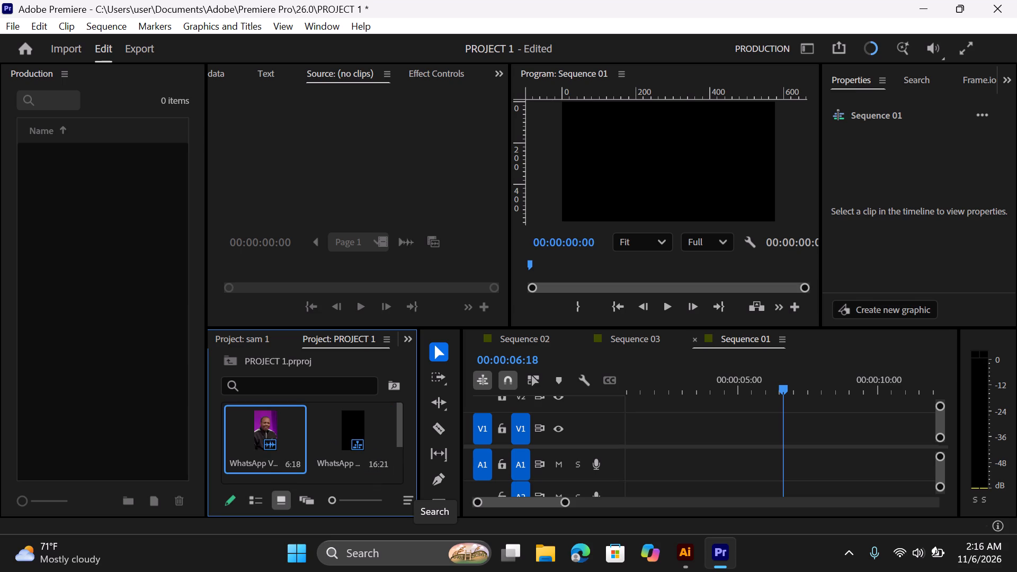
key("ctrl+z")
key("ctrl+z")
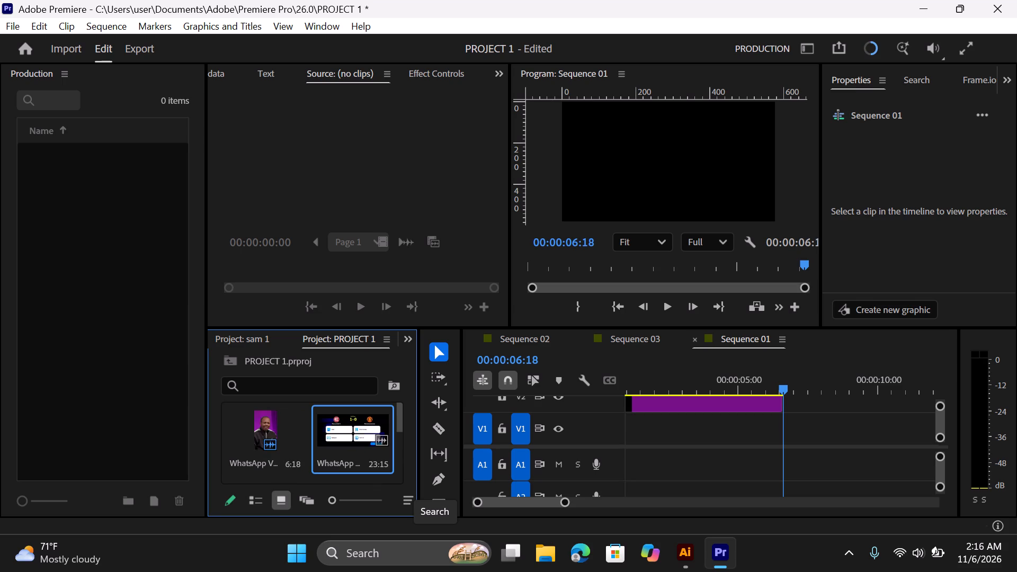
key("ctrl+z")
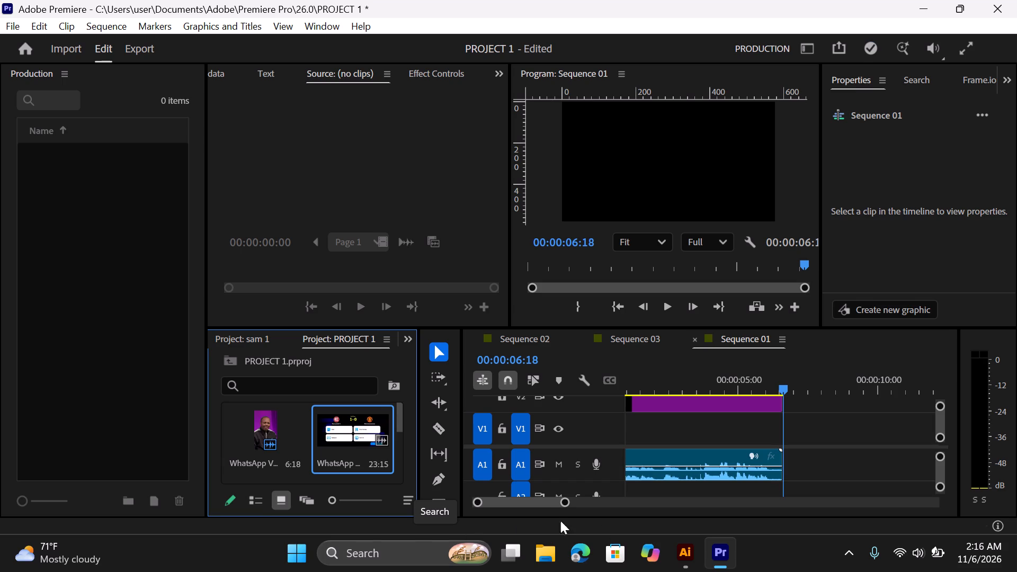
Delete the purple caption clip and the A1 audio clip from the Sequence 01 timeline.
left_click(718, 409)
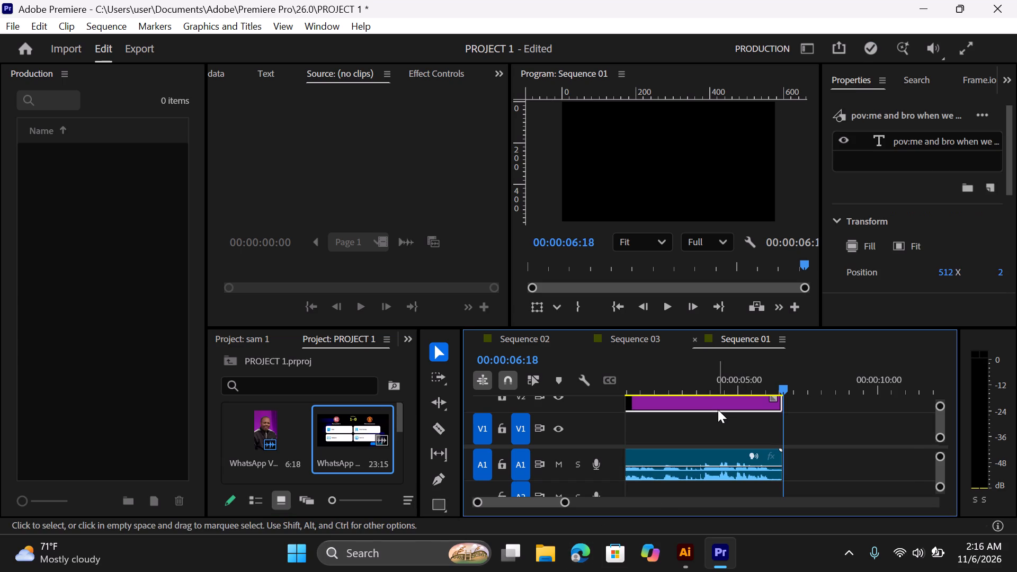
key("BackSpace")
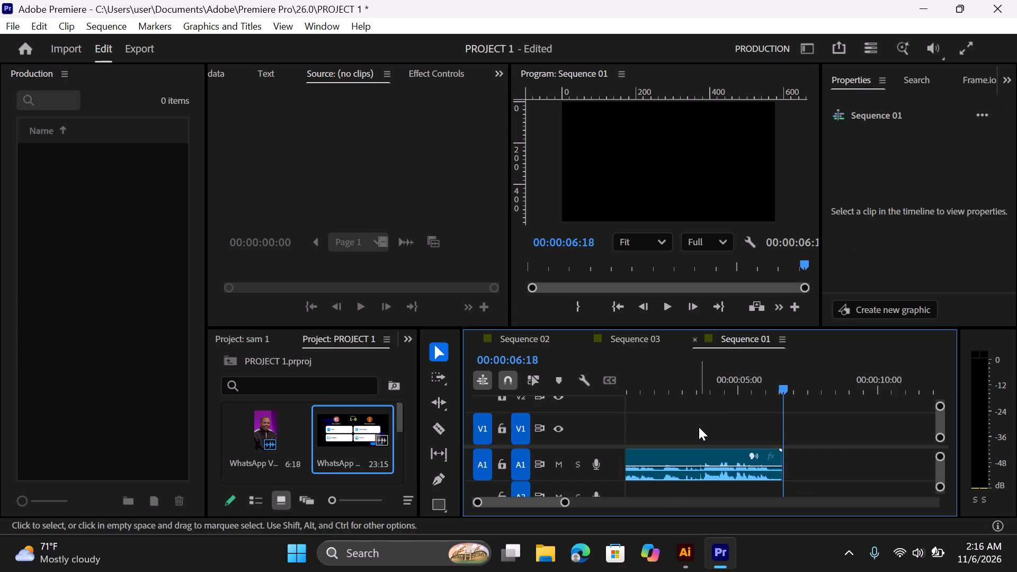
left_click(699, 458)
key("BackSpace")
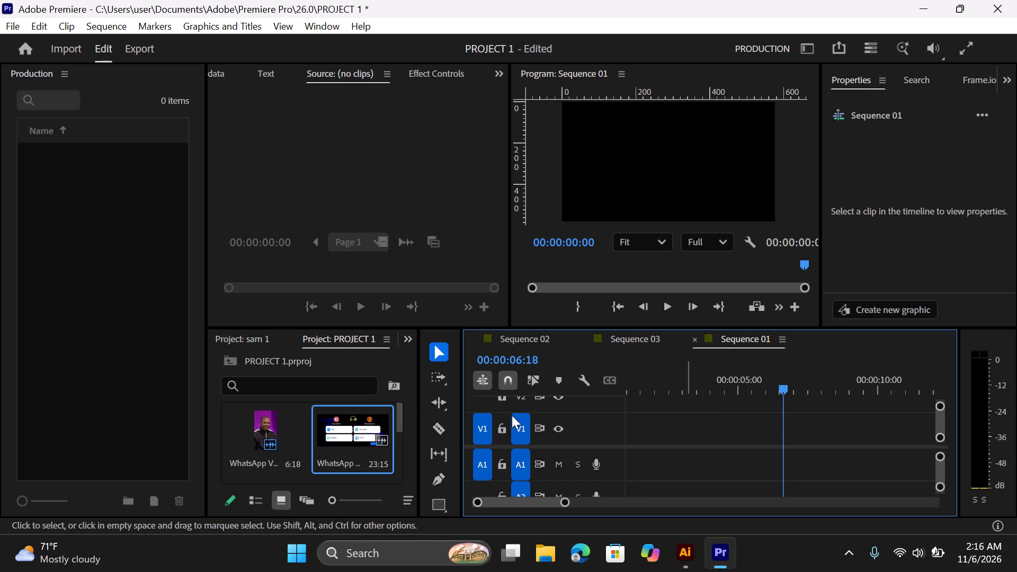
key("BackSpace")
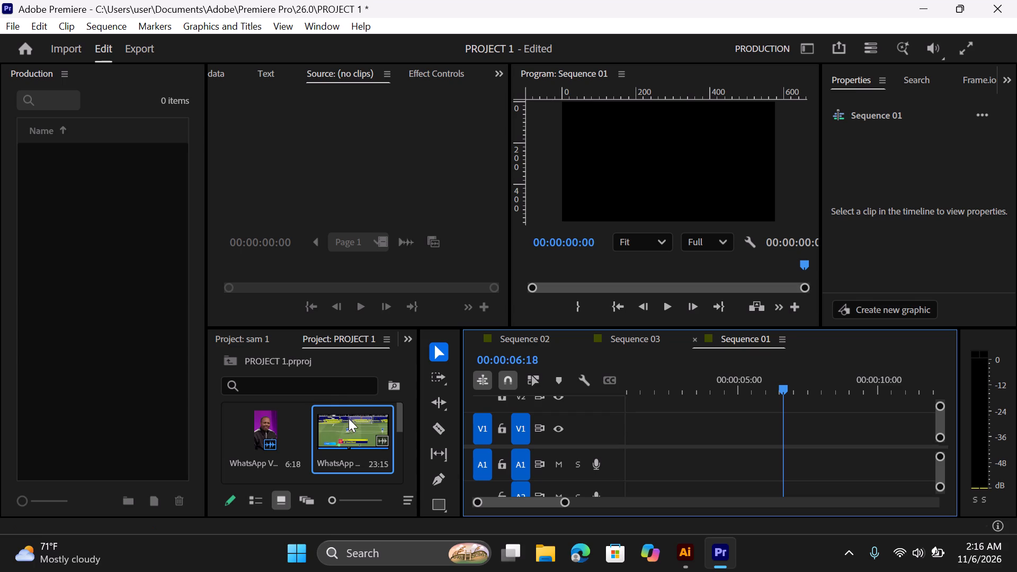
key("BackSpace")
key("BackSpace")
key("BackSpace")
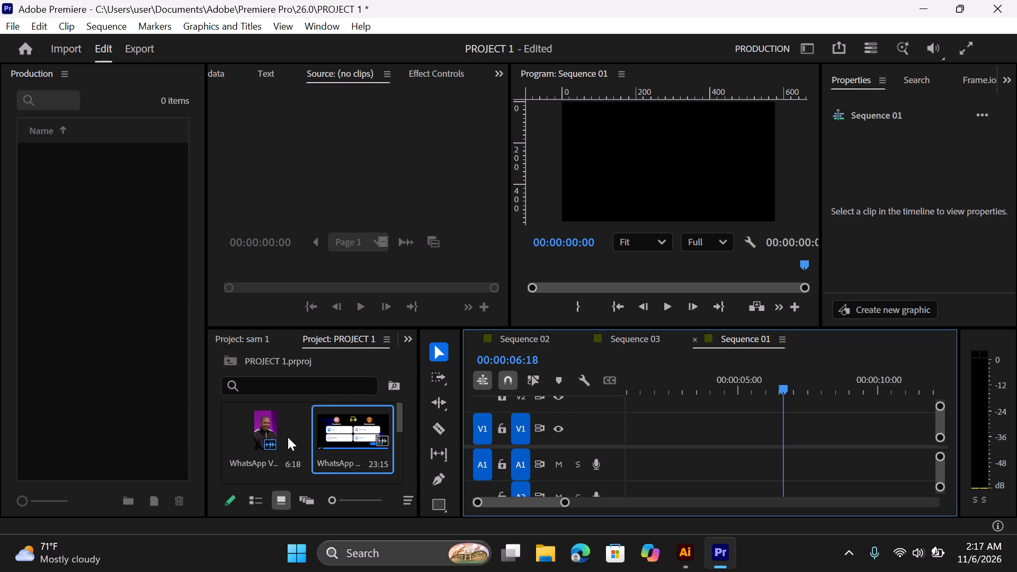
Delete the 6:18 WhatsApp video from the PROJECT 1 bin together with its clip references in sequences.
left_click(286, 436)
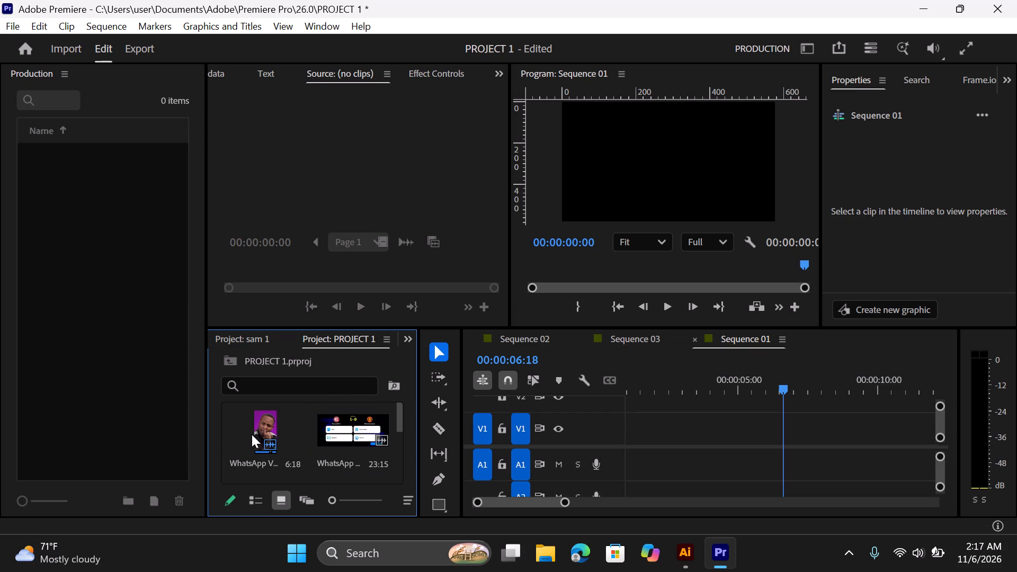
left_click(253, 434)
left_click(253, 434)
key("BackSpace")
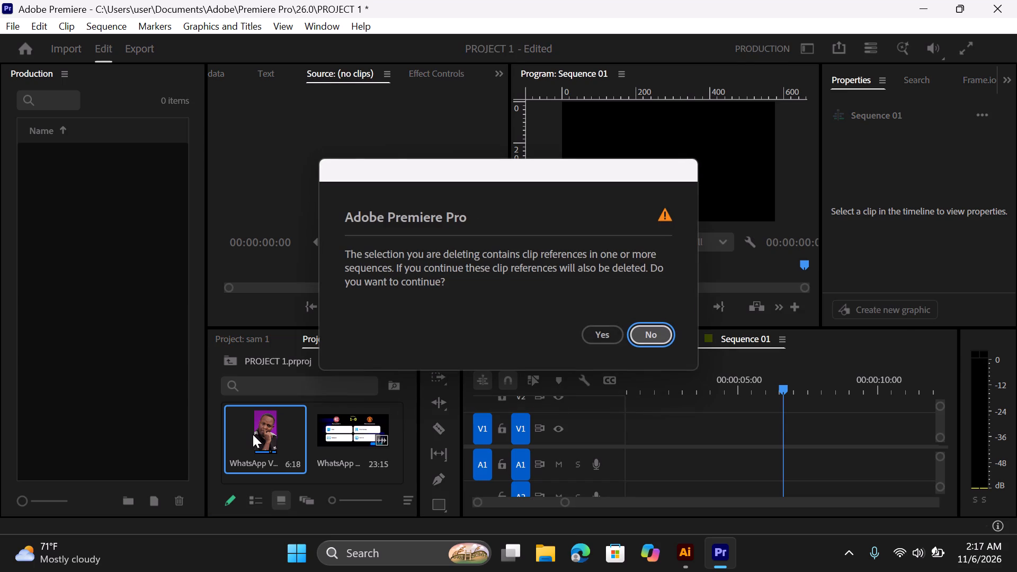
left_click_drag(600, 334, 465, 397)
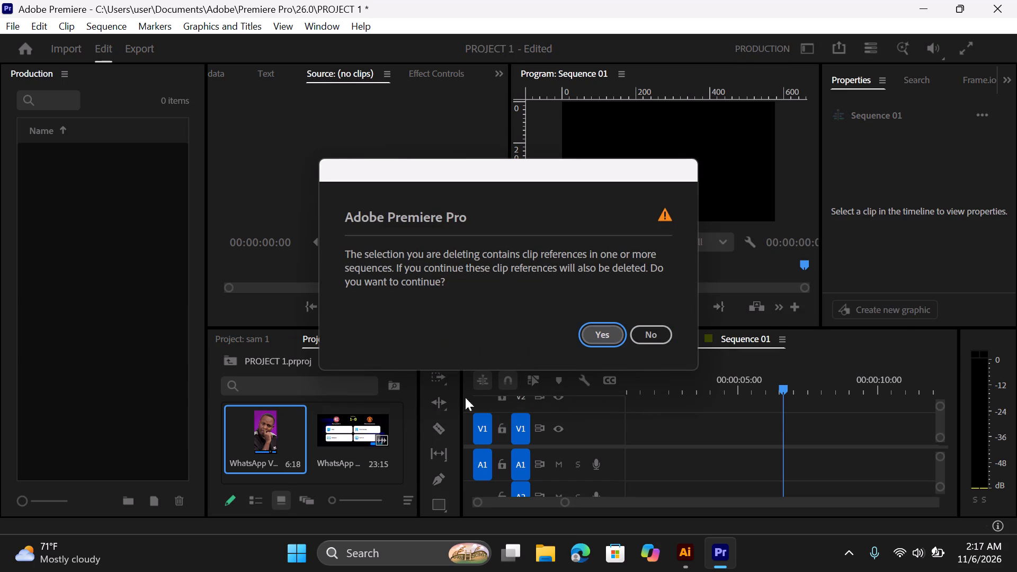
left_click_drag(465, 397, 590, 343)
left_click(590, 343)
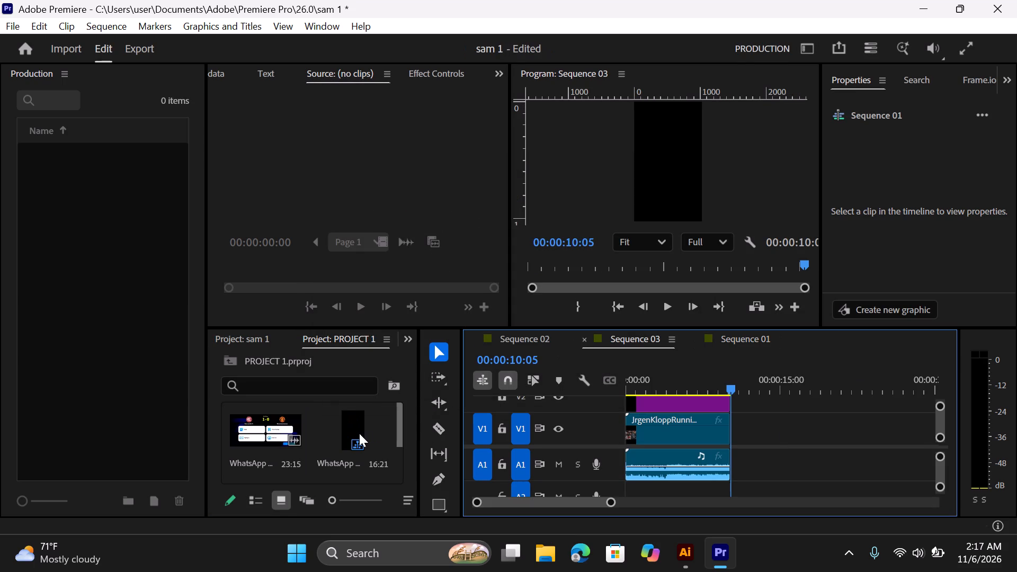
Open the 16:21 WhatsApp Video sequence and delete the nested Sequence 01 clip from its V1 track.
left_click(358, 433)
left_click(358, 433)
key("BackSpace")
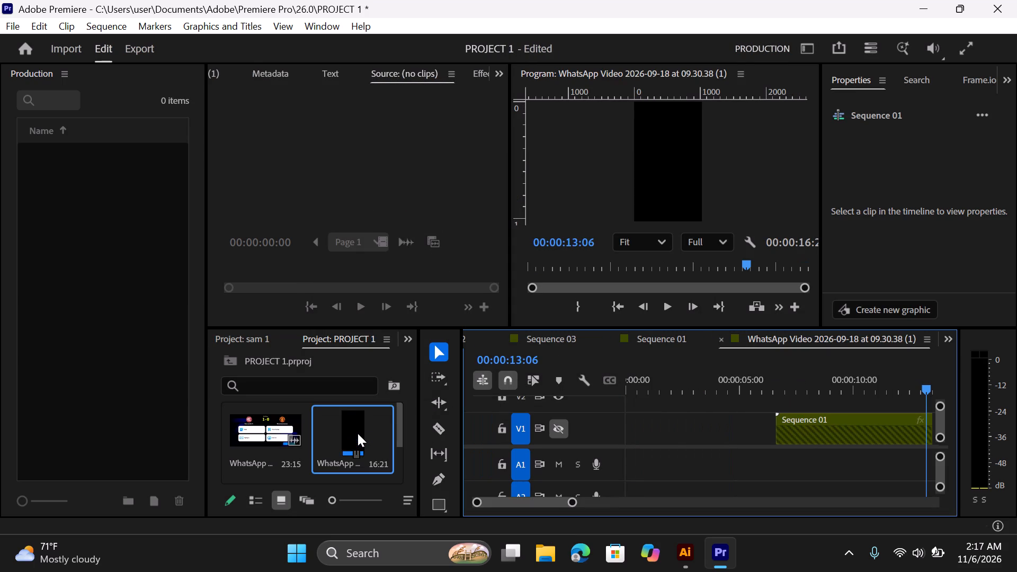
left_click(258, 446)
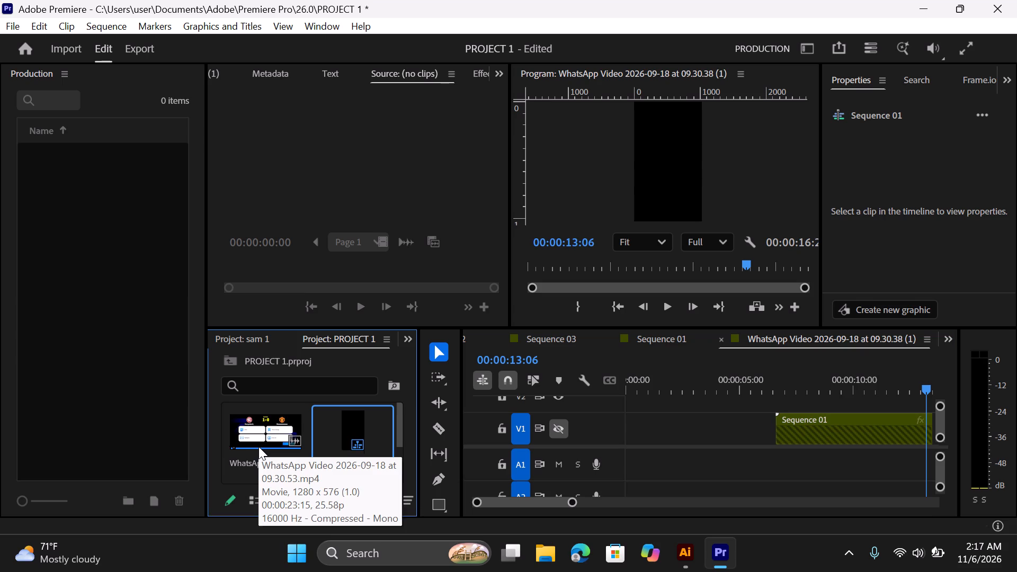
left_click(258, 446)
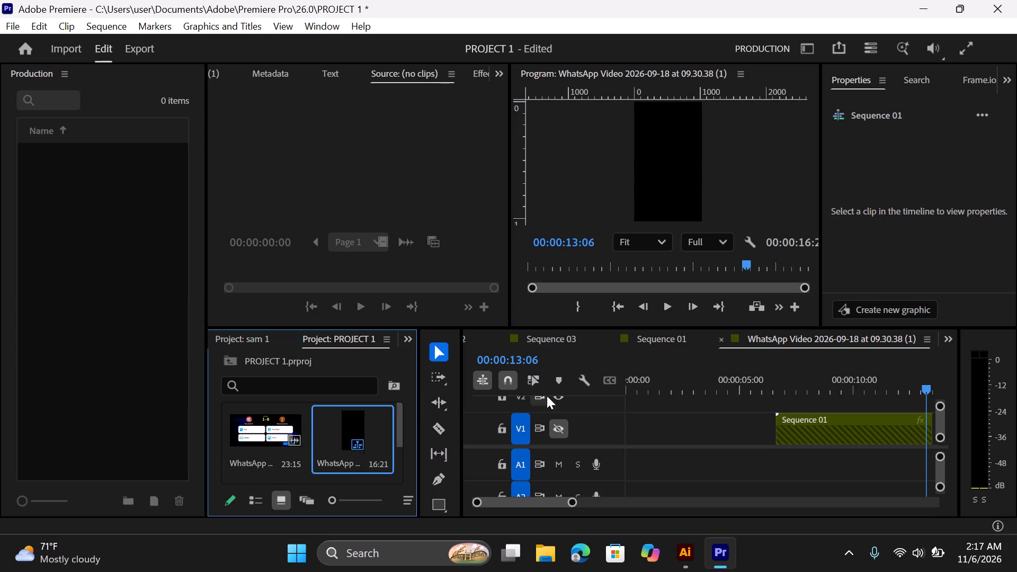
left_click(804, 427)
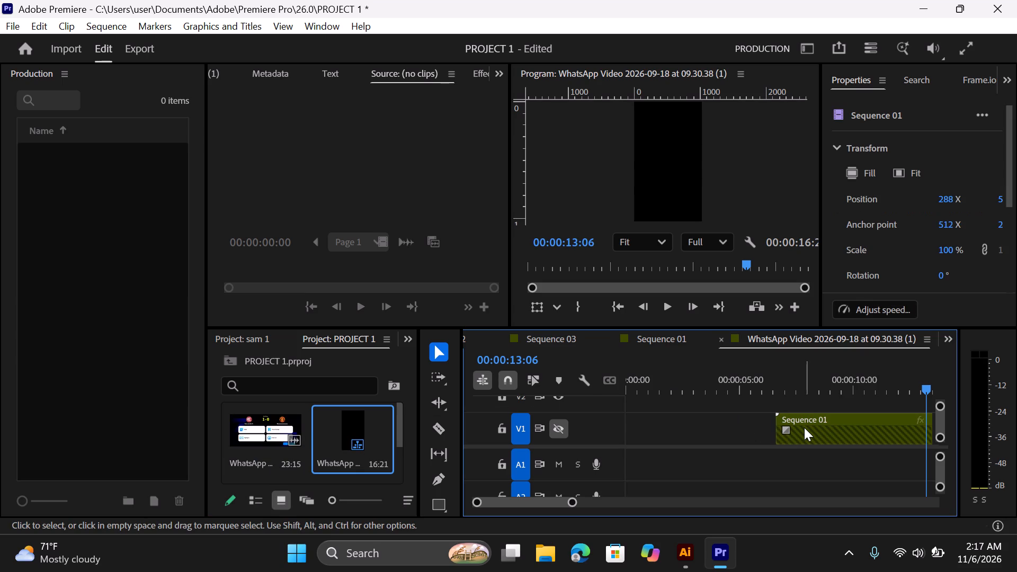
key("BackSpace")
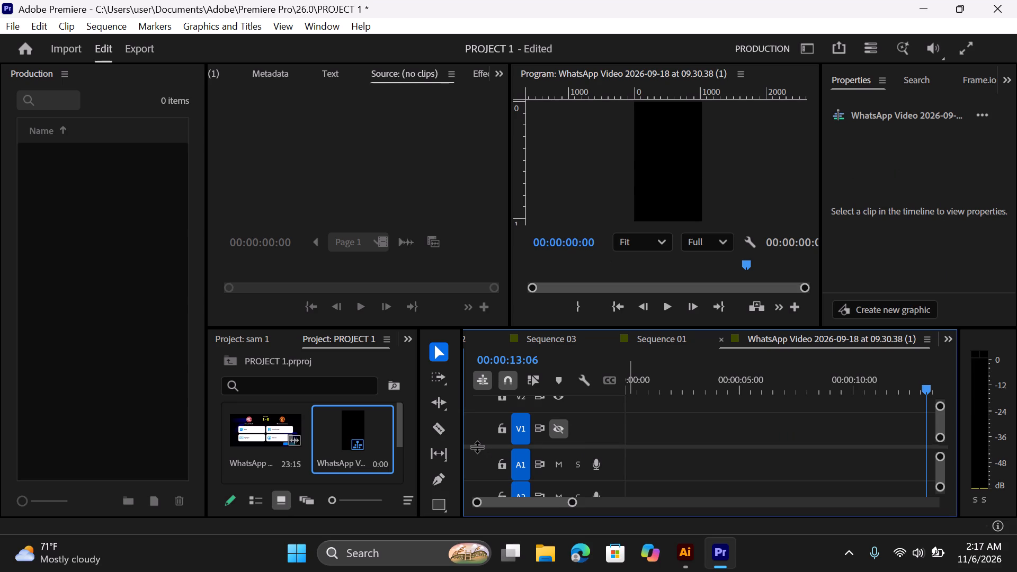
key("BackSpace")
key("BackSpace")
Delete the 23:15 WhatsApp video, the 10:03 Brobrought clip and Sequence 01 from the PROJECT 1 bin.
left_click(284, 449)
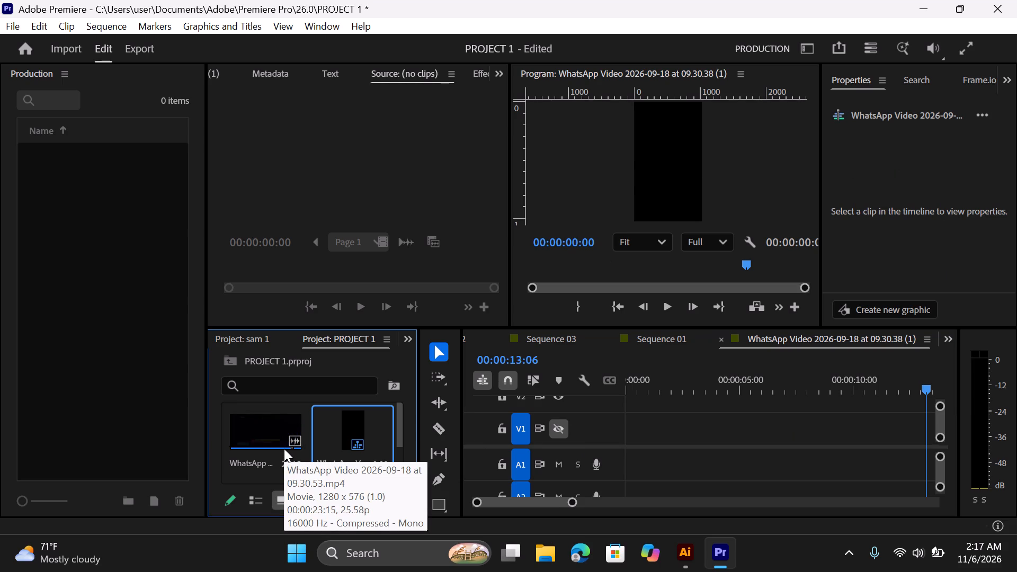
left_click(278, 473)
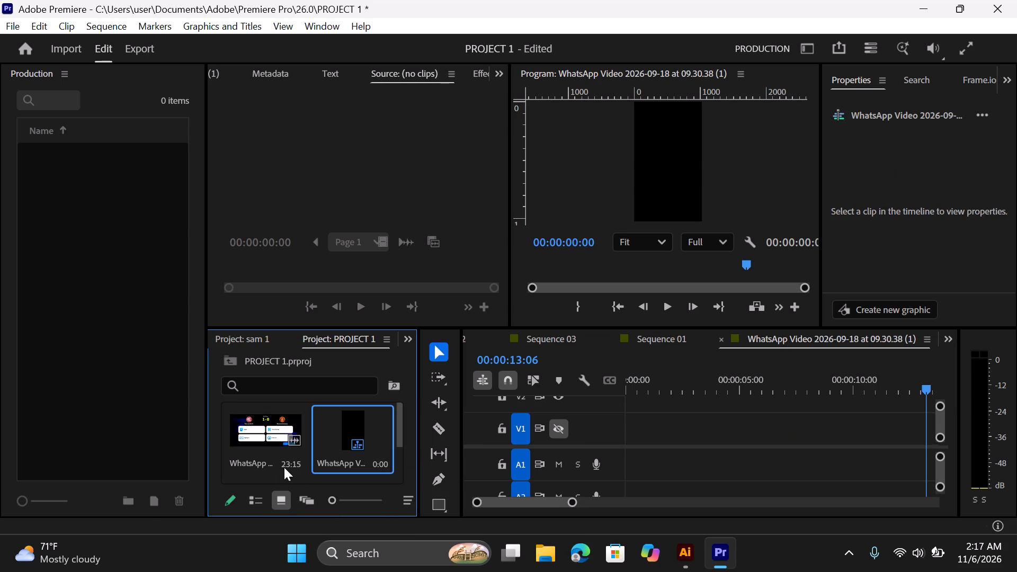
left_click(295, 457)
key("BackSpace")
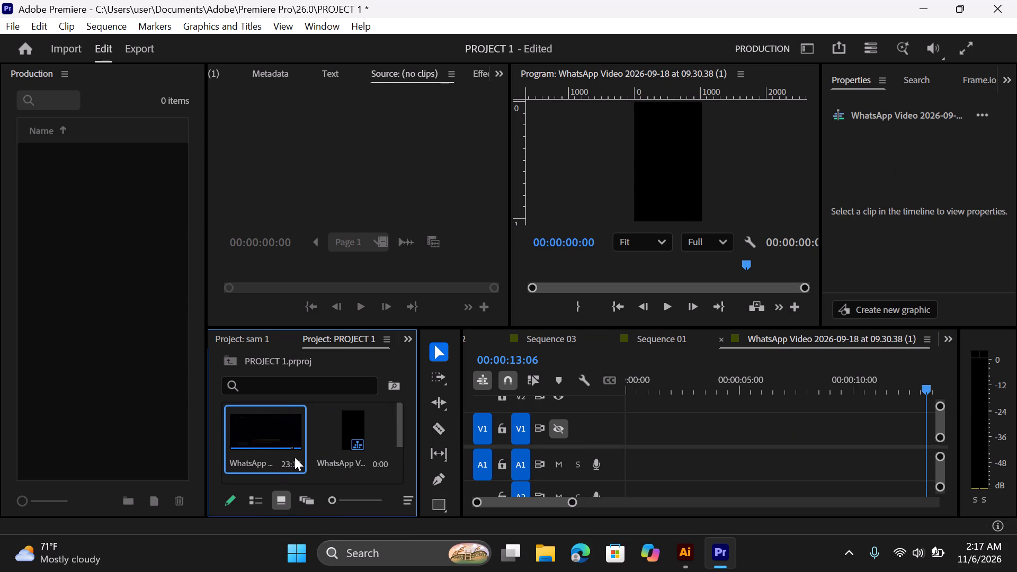
left_click(347, 436)
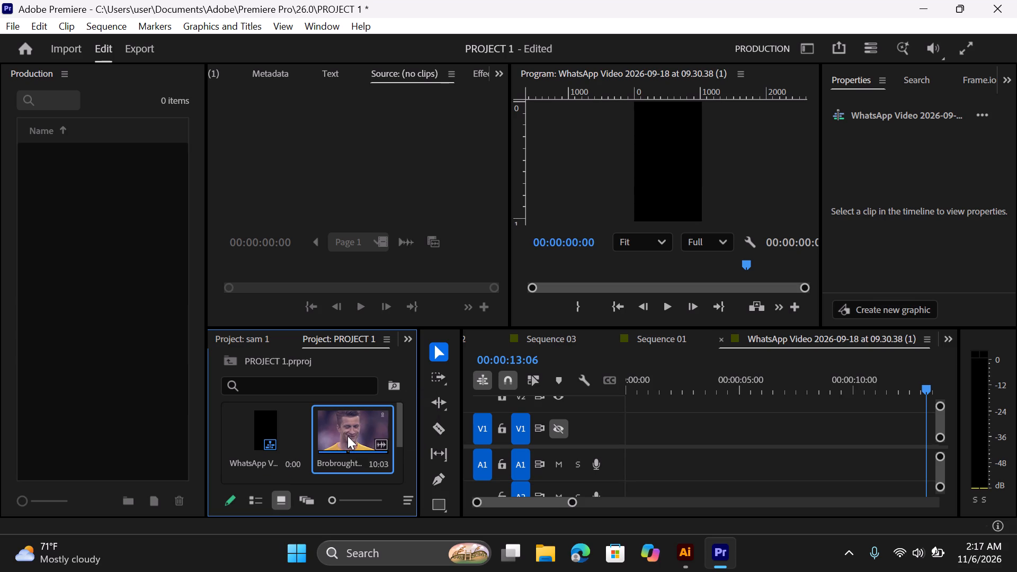
key("BackSpace")
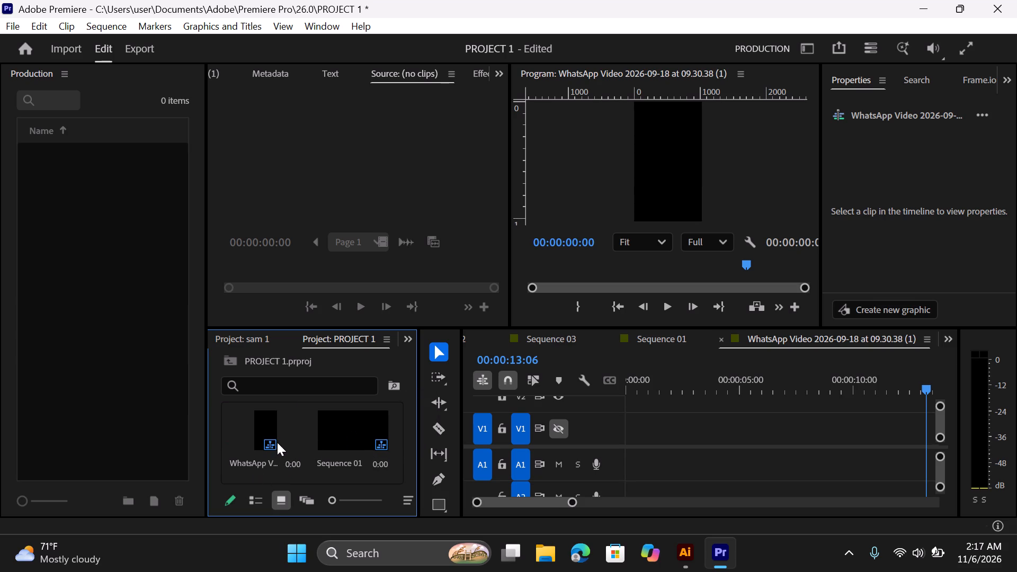
left_click(358, 441)
key("BackSpace")
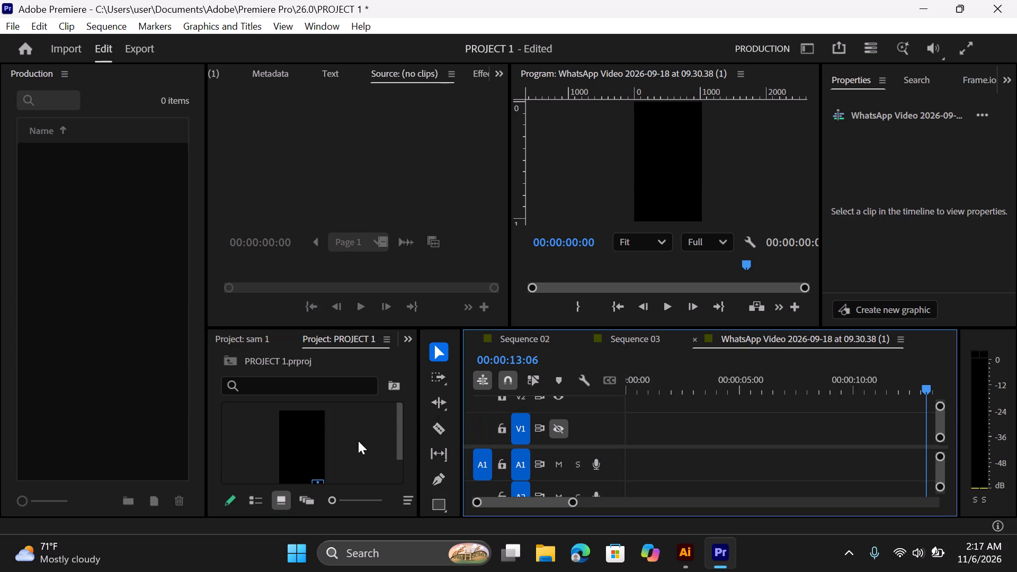
Delete the remaining empty WhatsApp Video sequence from the PROJECT 1 bin.
left_click(313, 457)
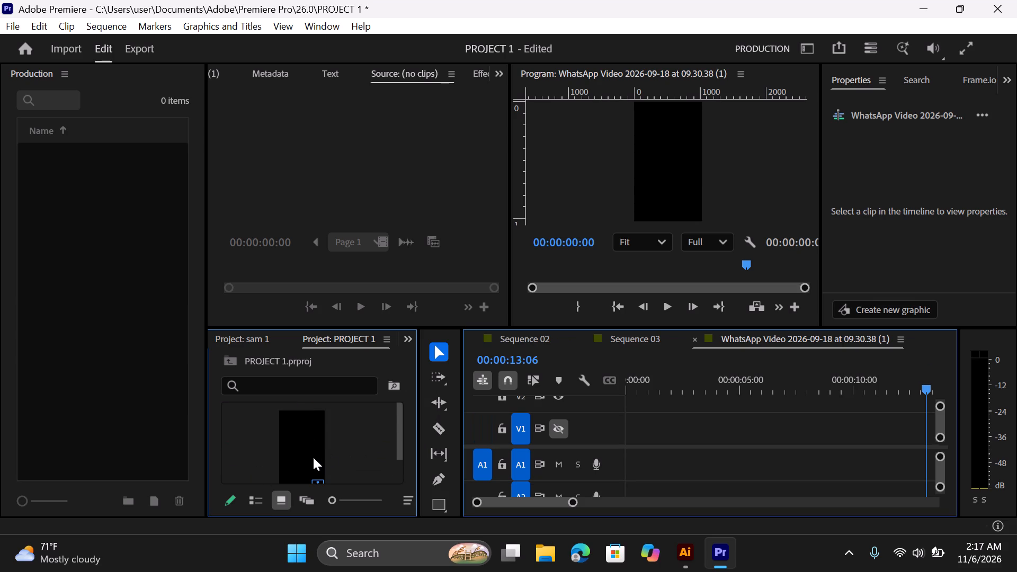
left_click(313, 457)
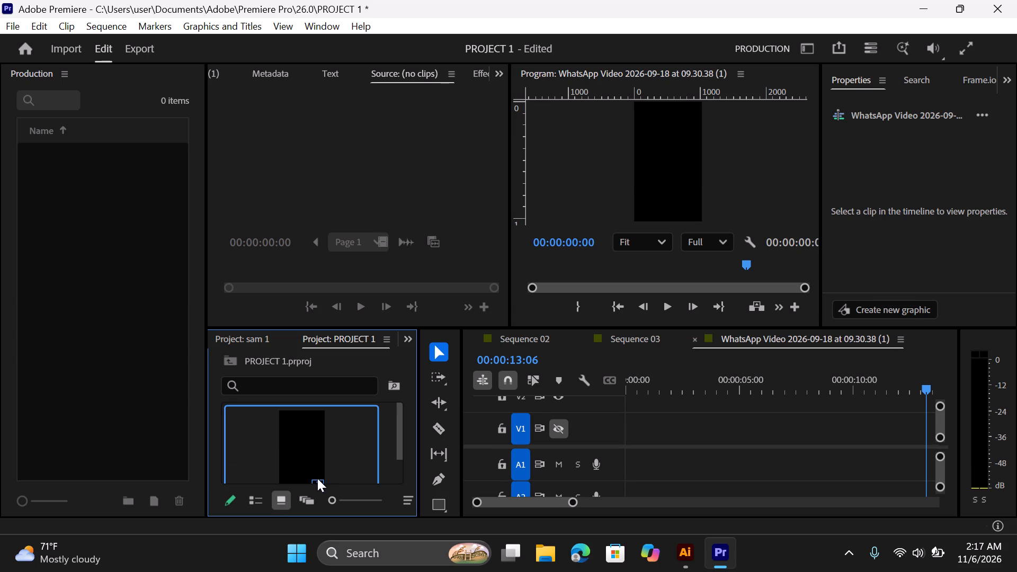
left_click(318, 478)
left_click(318, 478)
scroll(328, 440, "down", 1)
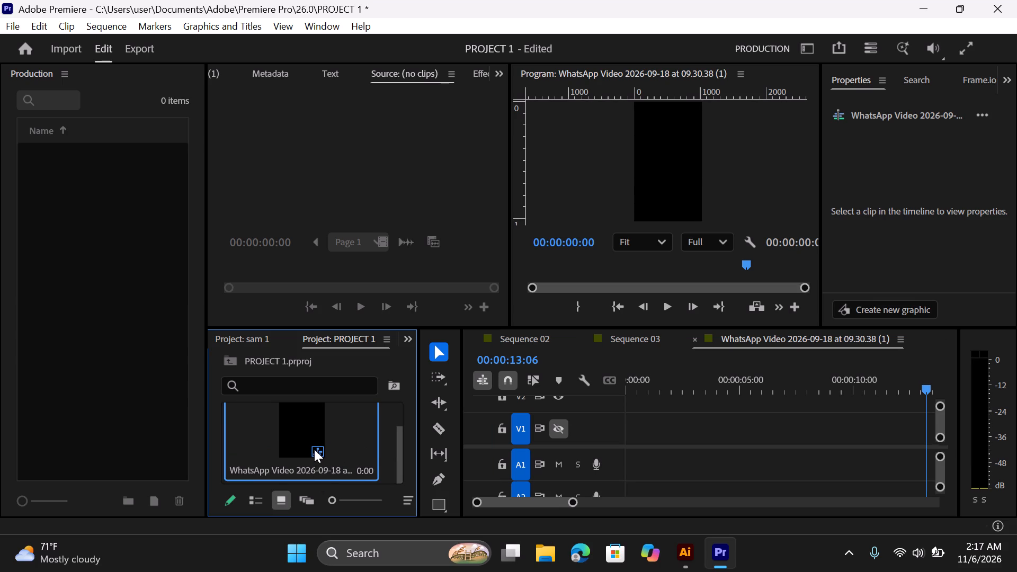
left_click(314, 449)
left_click(301, 454)
key("BackSpace")
key("BackSpace")
key("BackSpace")
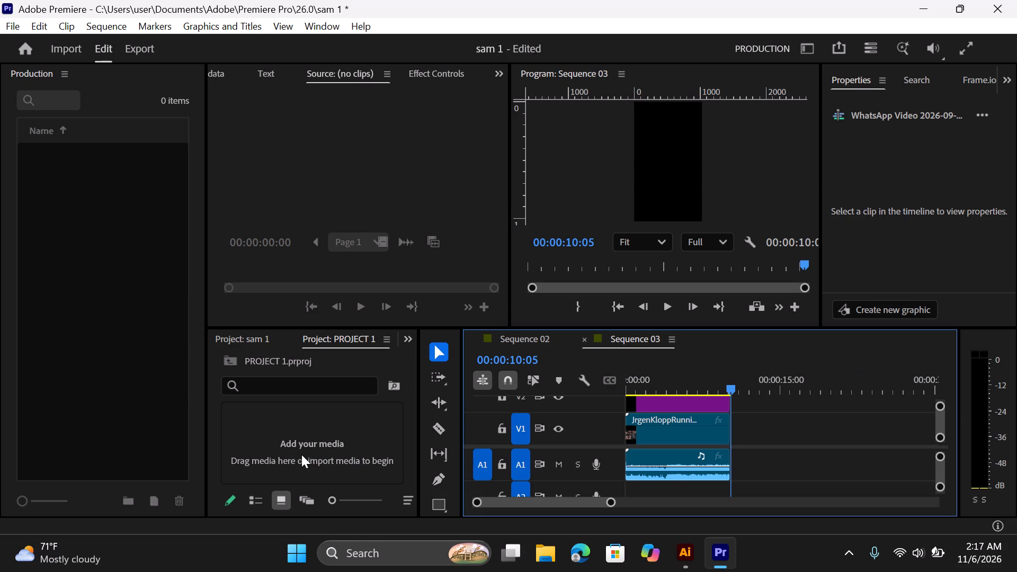
Delete the purple caption graphic, the JrgenKloppRunning video on V1 and the A1 audio clip from the Sequence 03 timeline.
left_click(709, 410)
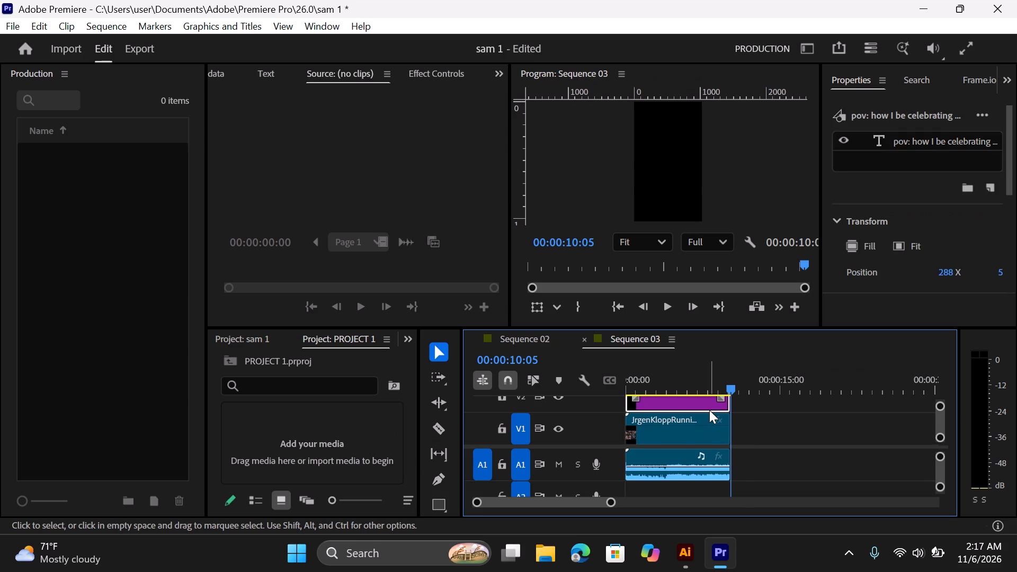
key("BackSpace")
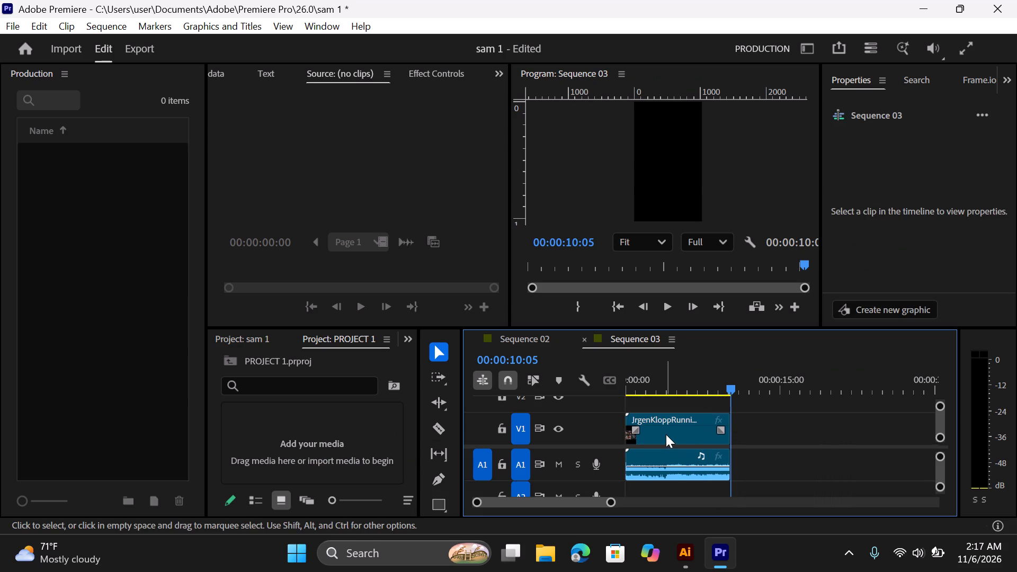
left_click(666, 434)
key("BackSpace")
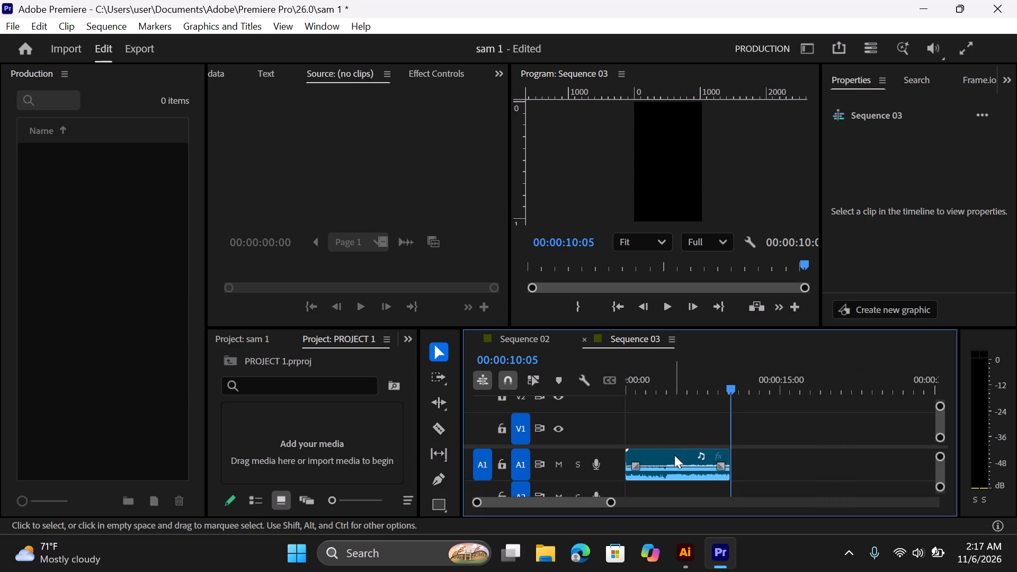
left_click(674, 456)
key("BackSpace")
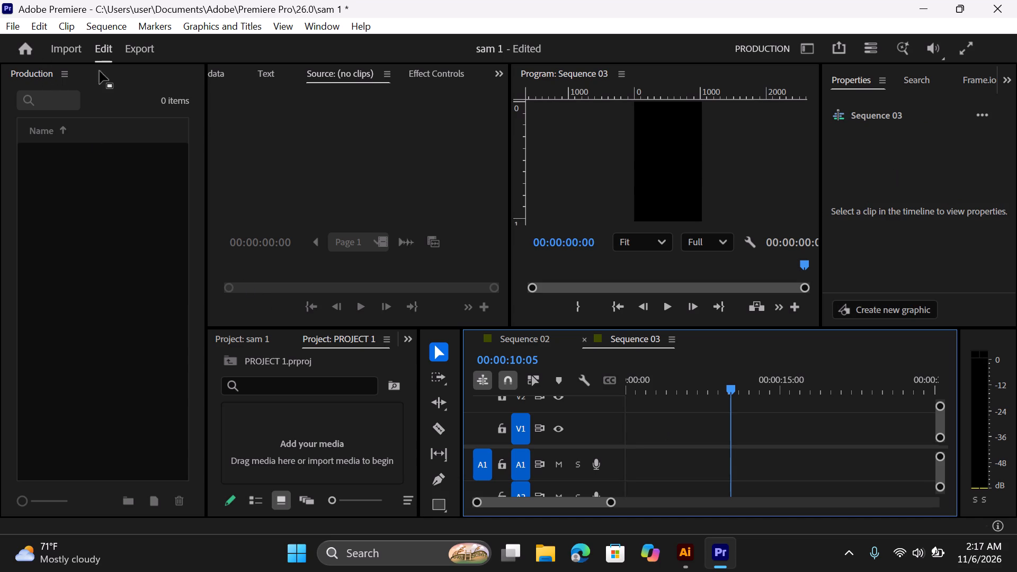
Import the 00:00:05:09 JoseMourinhoRespect MP4 from Documents into sam 1 with a new sequence, and try playing it.
left_click(75, 43)
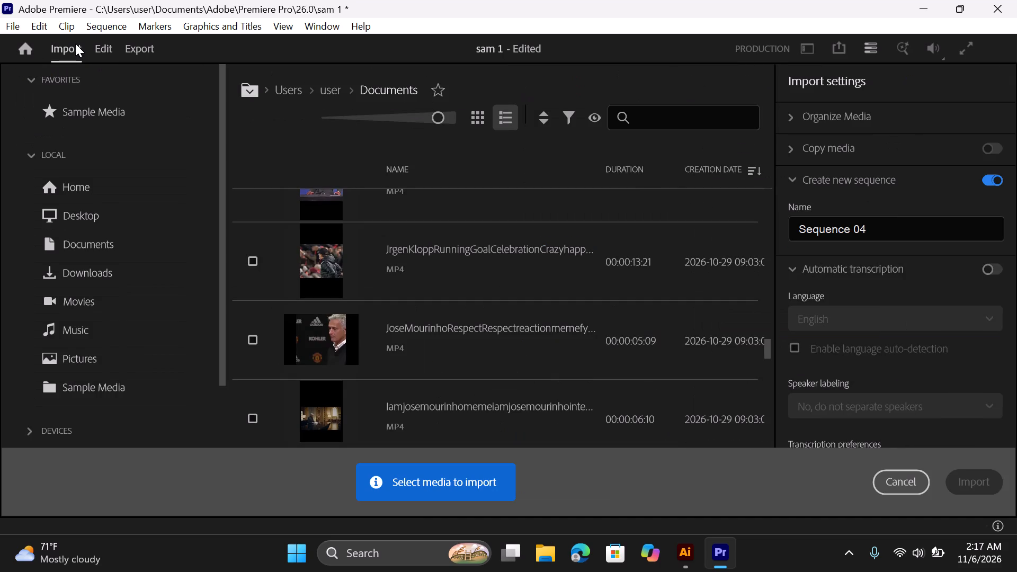
scroll(461, 289, "down", 1)
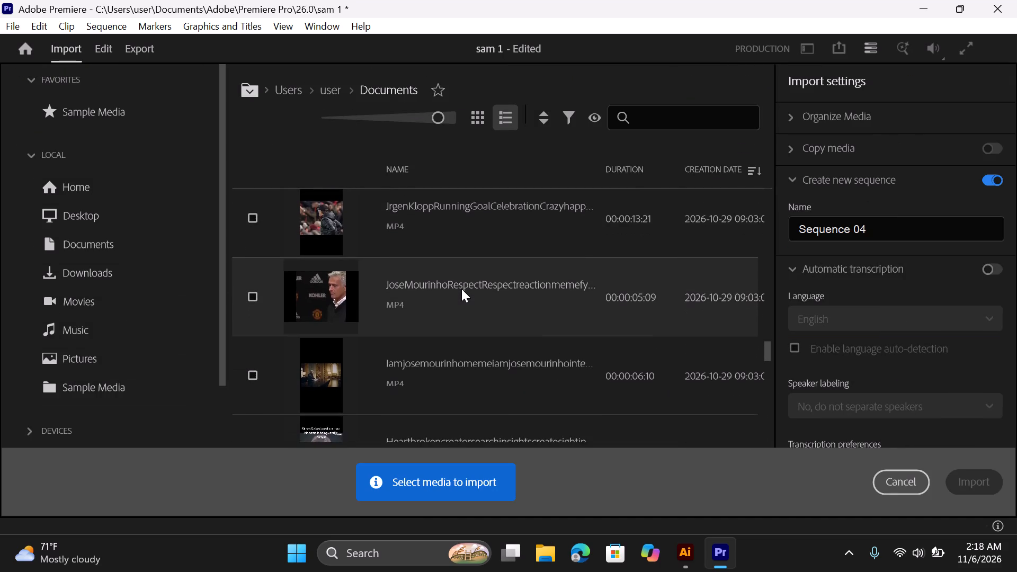
scroll(461, 289, "down", 2)
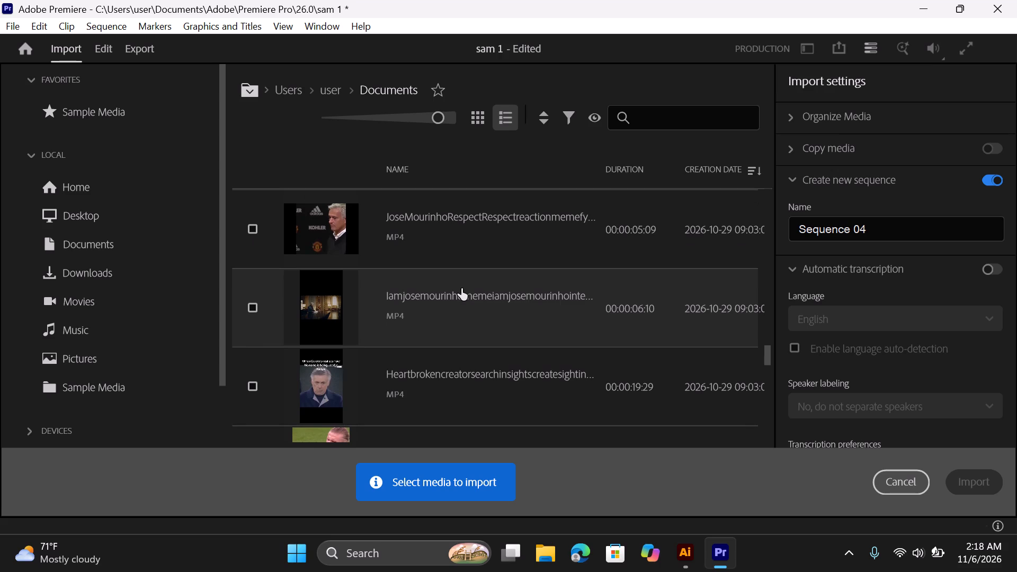
scroll(461, 289, "down", 1)
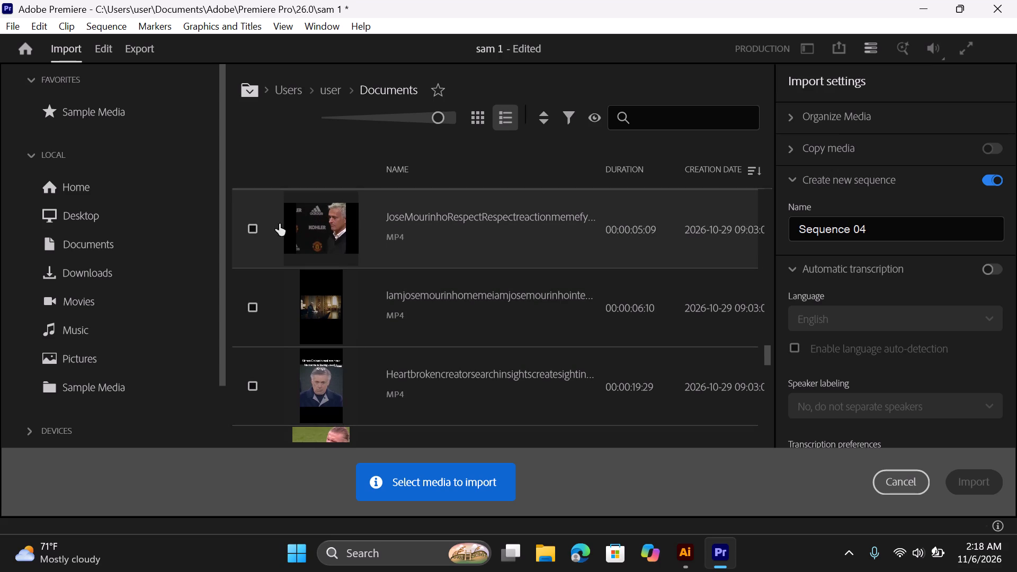
left_click(251, 227)
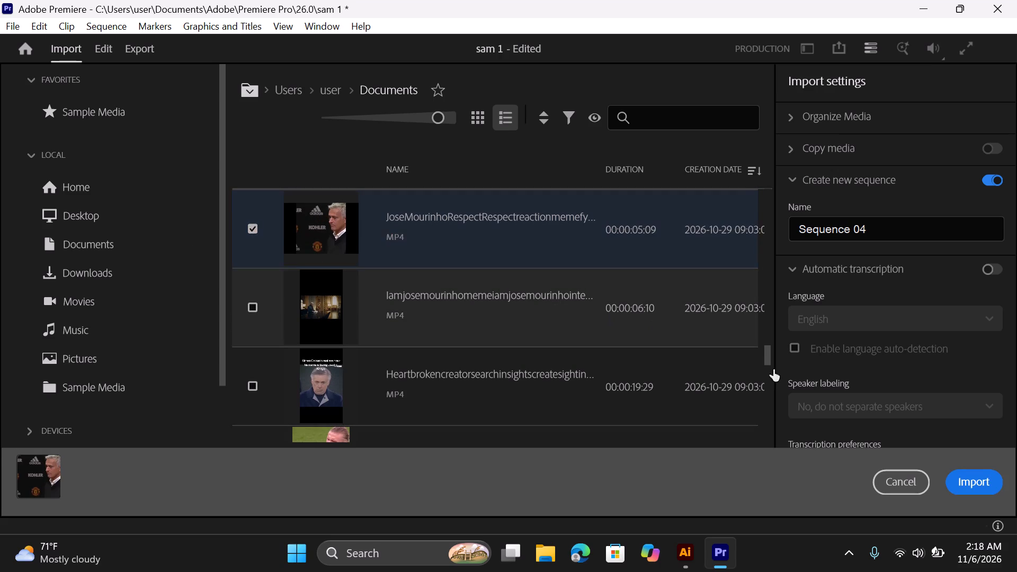
left_click(972, 483)
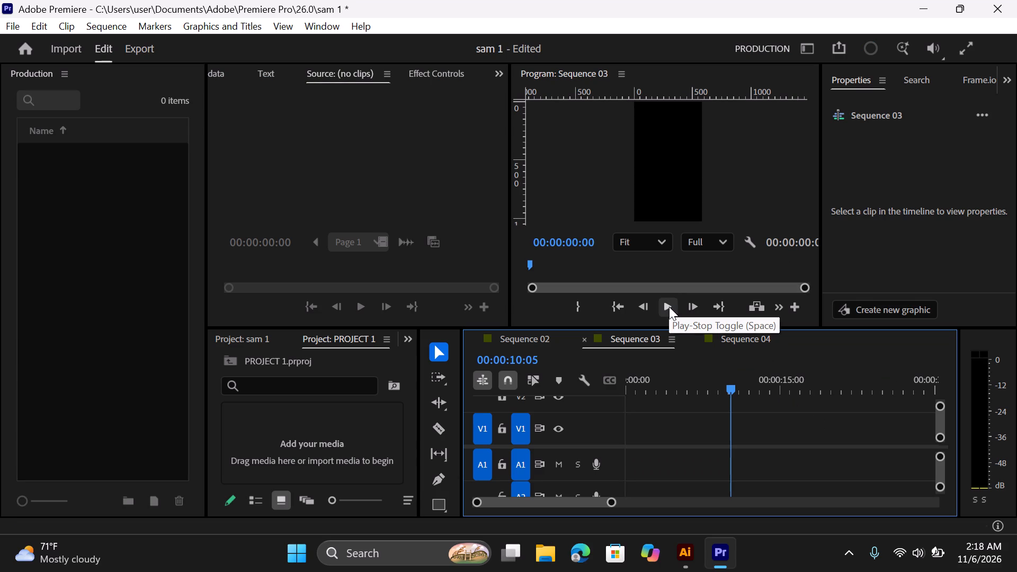
left_click(669, 307)
left_click(669, 307)
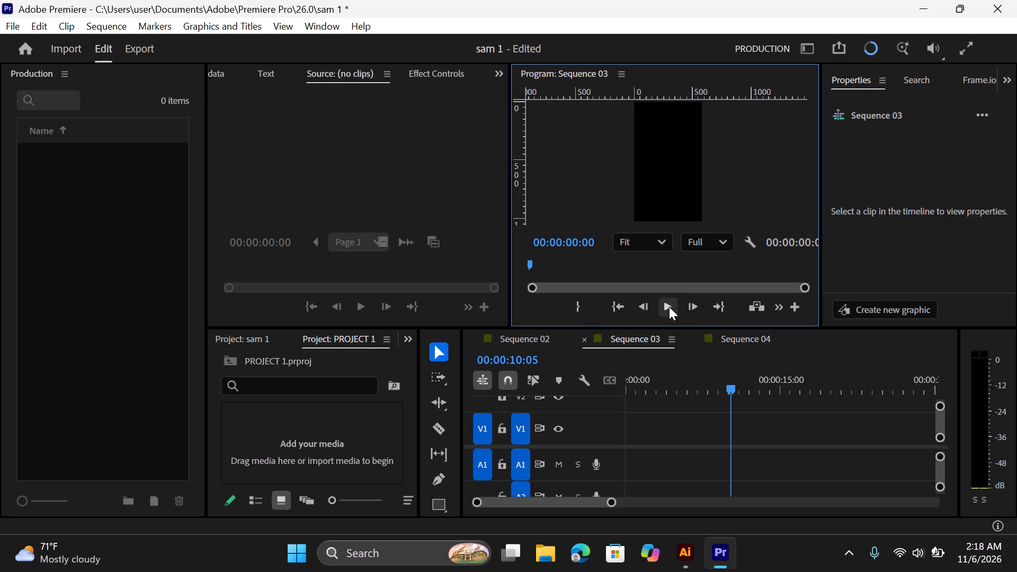
Import the JoseMourinhoRespect MP4 from Documents again, creating another new sequence for it.
left_click(67, 40)
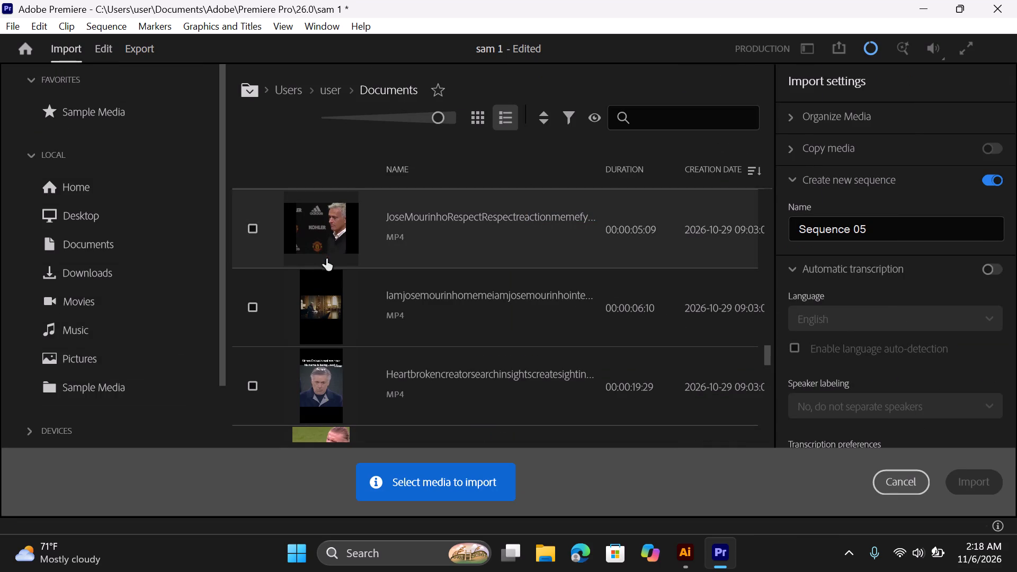
left_click(251, 228)
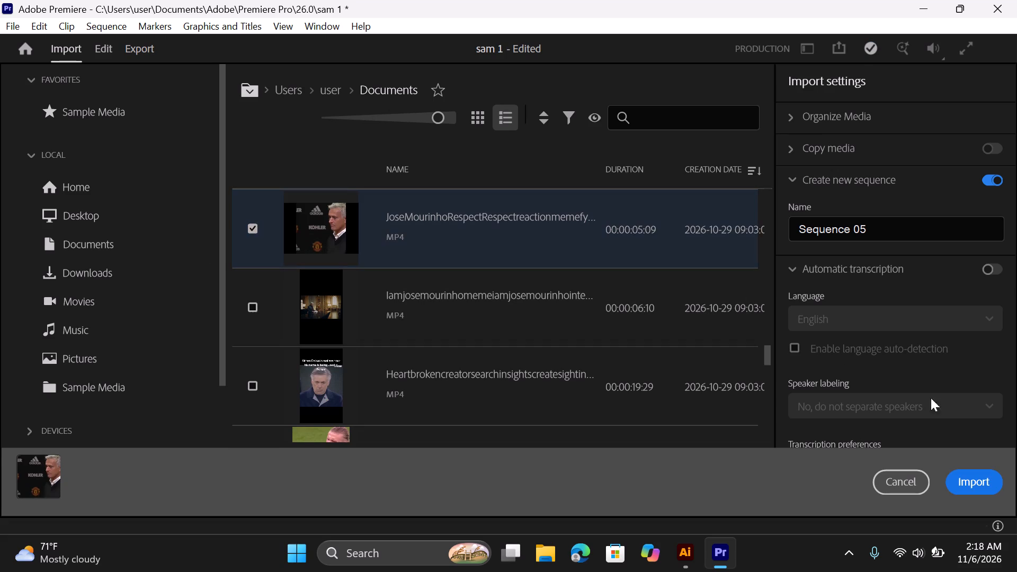
left_click(966, 482)
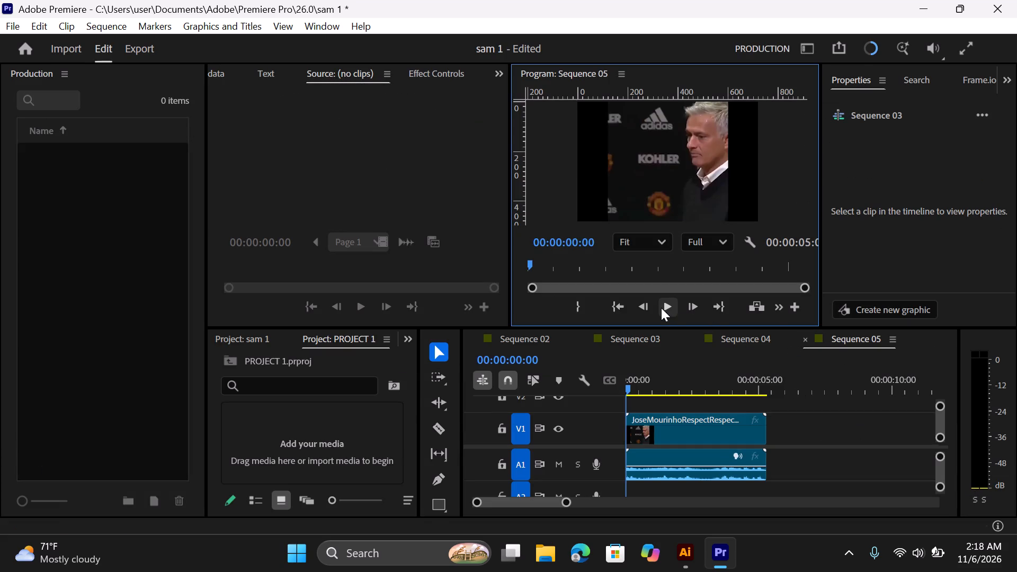
Play the Mourinho clip in Sequence 05 through to its end.
left_click(664, 307)
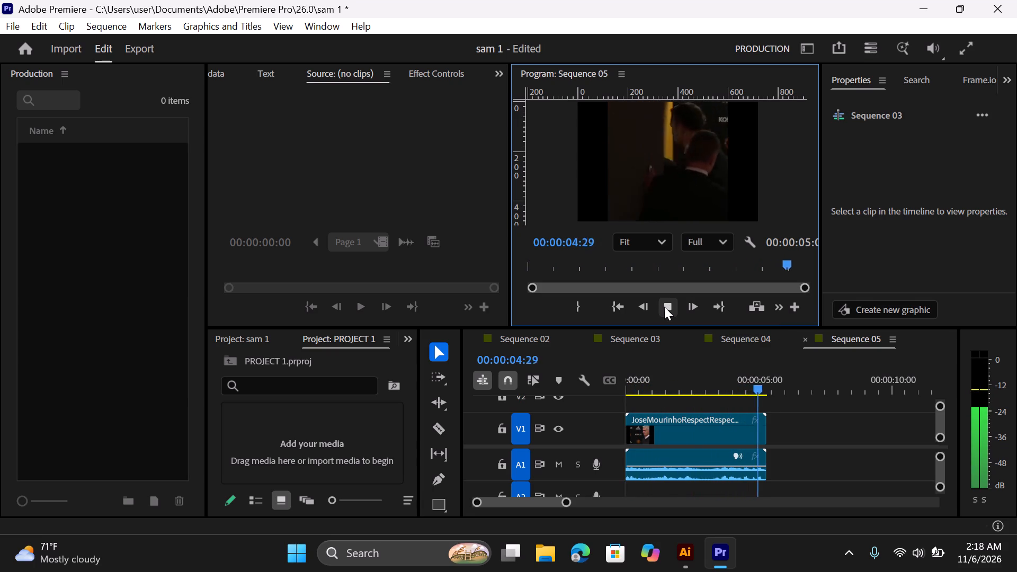
left_click(664, 307)
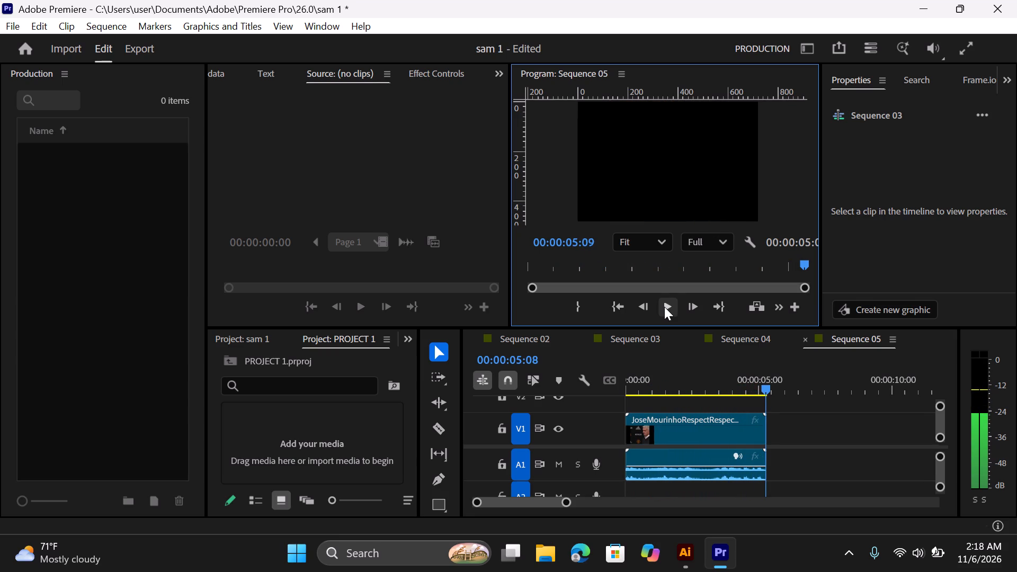
left_click(664, 307)
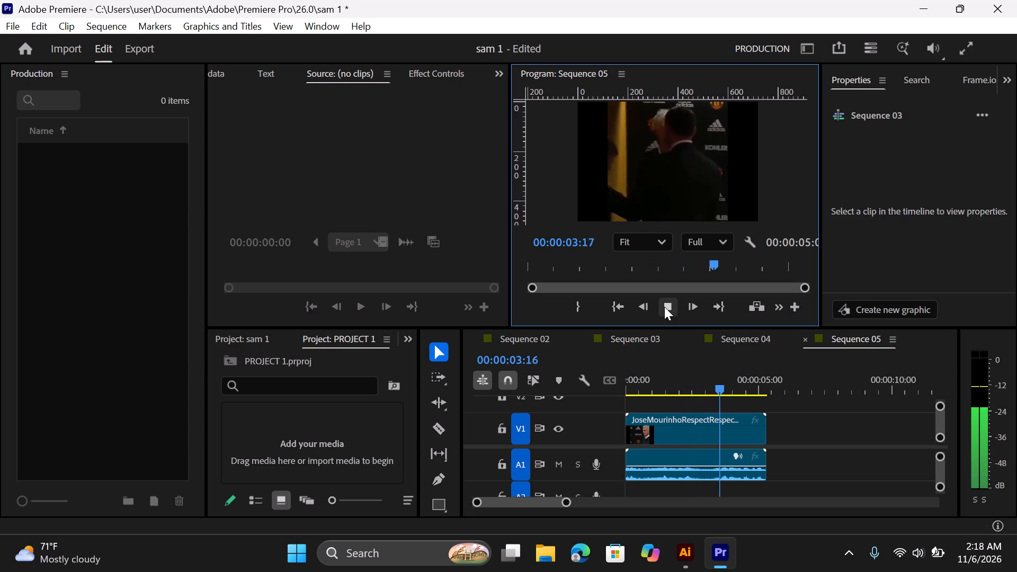
Add a text graphic to Sequence 05 with the two-line caption "pov: when that one cool captain" / "enters ur class".
left_click(590, 111)
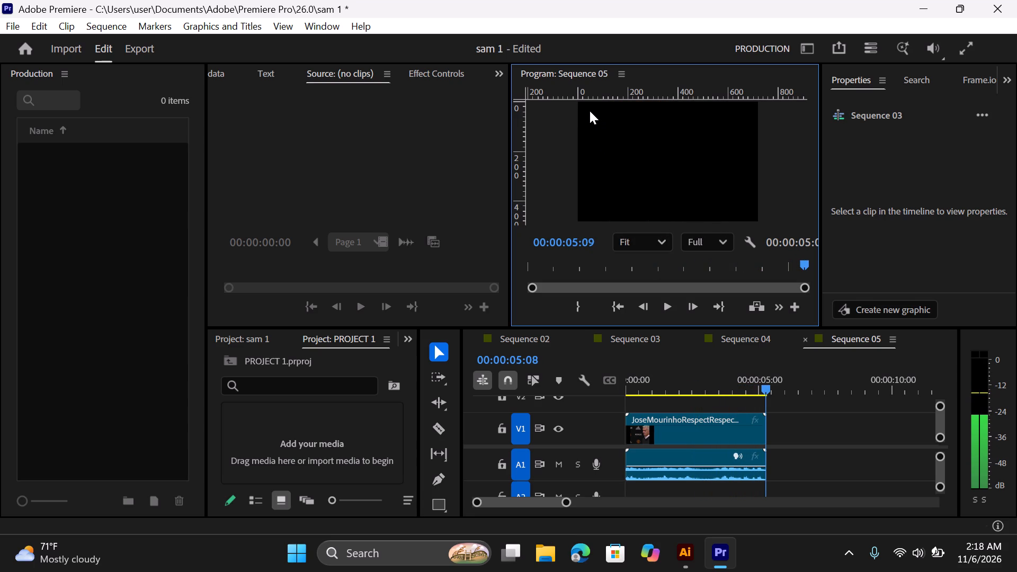
key("t")
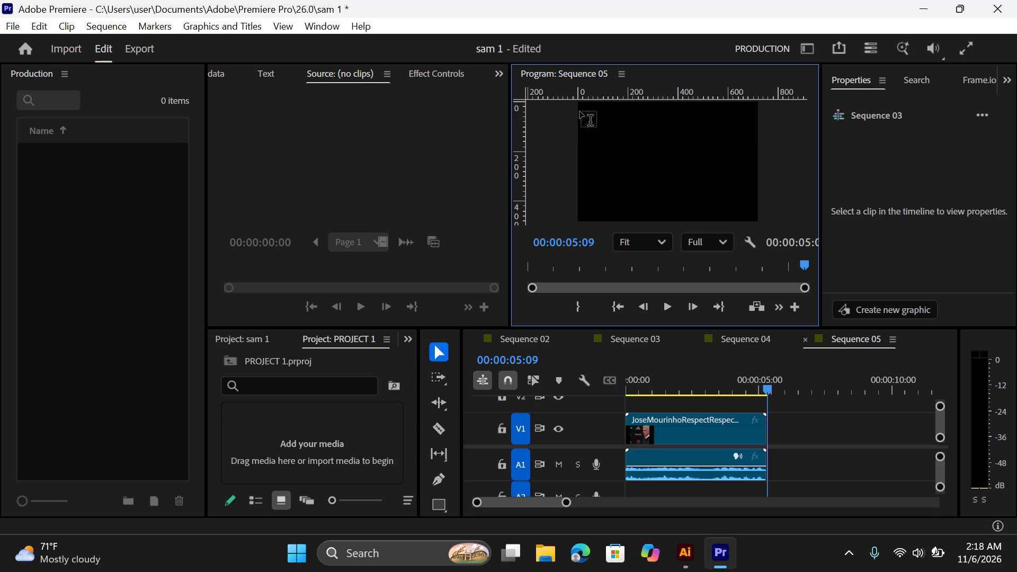
left_click(583, 111)
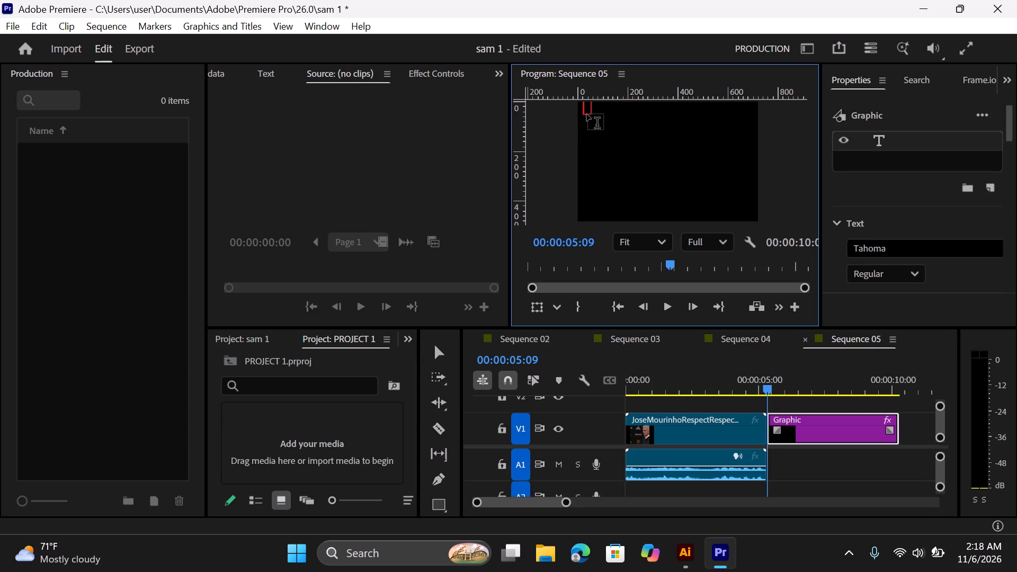
left_click(586, 118)
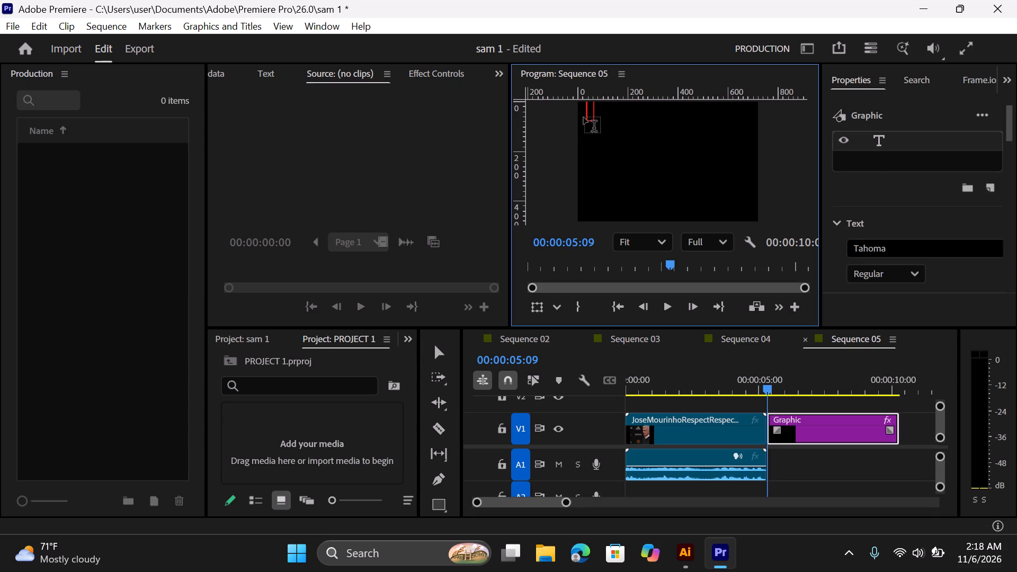
left_click(584, 117)
key("p")
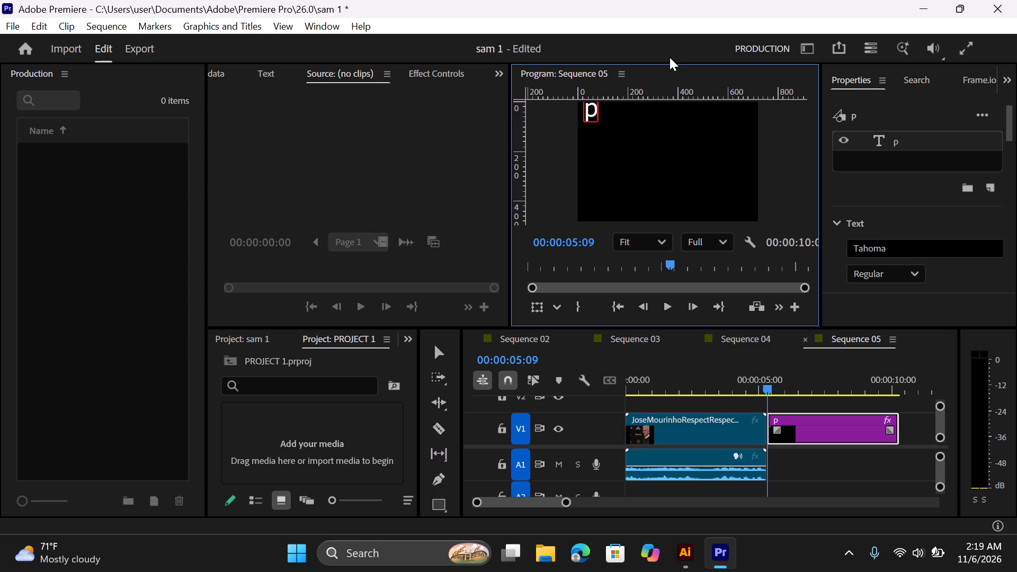
key("o")
key("v")
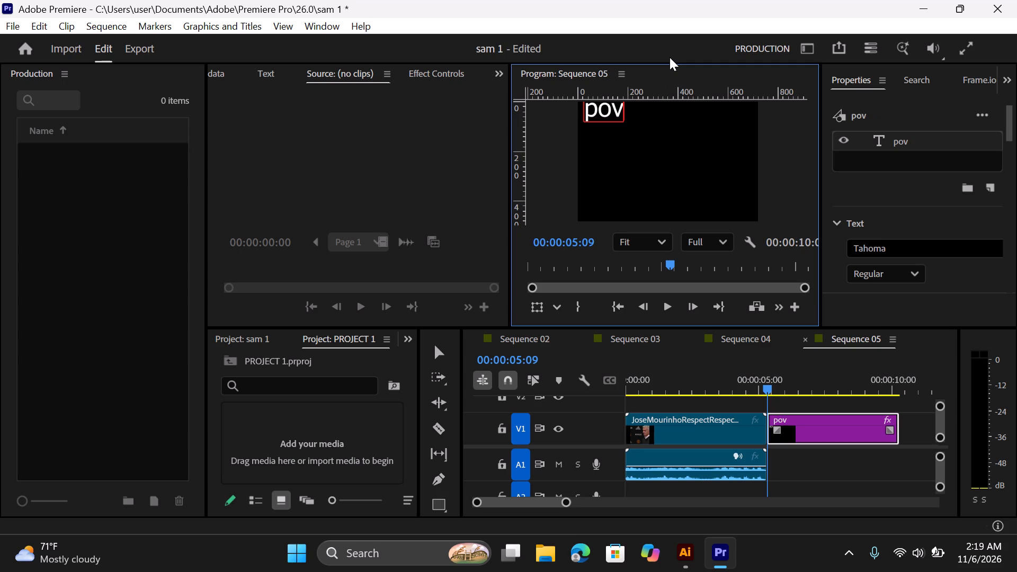
key("shift+colon")
key("space")
type("when th")
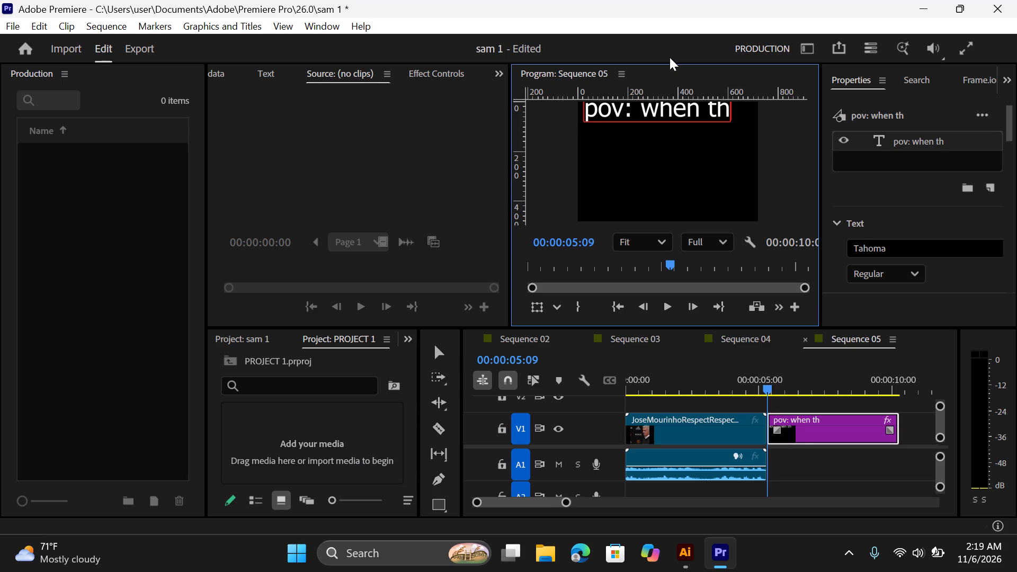
type("at")
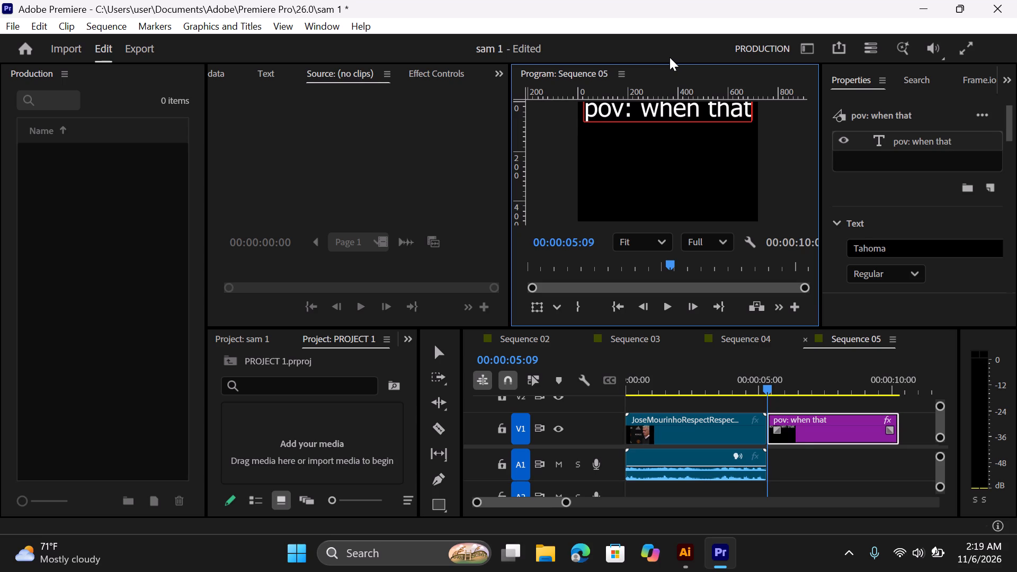
key("space")
type("one")
key("space")
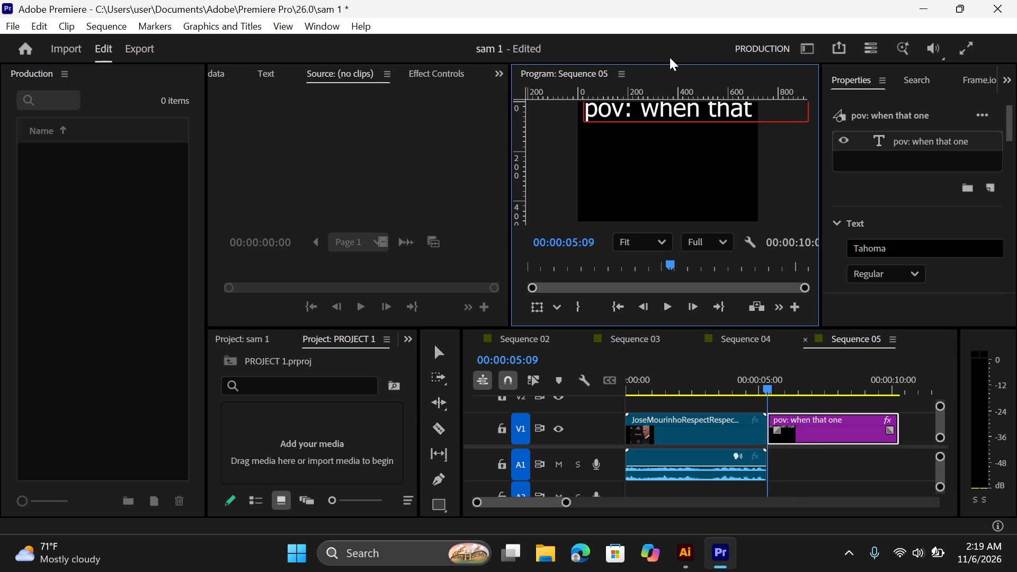
type("cool")
key("space")
type("captain")
key("space")
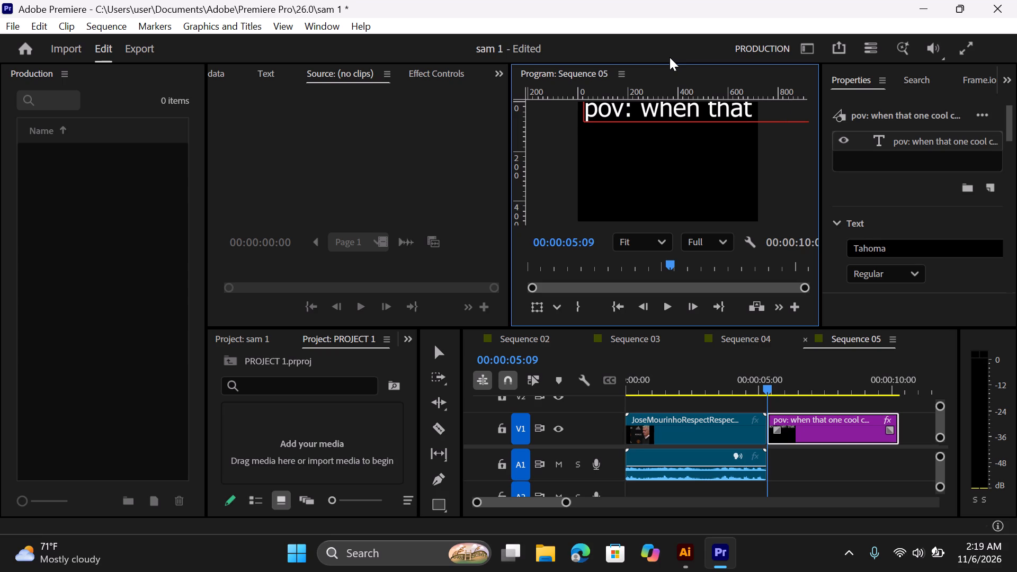
key("Return")
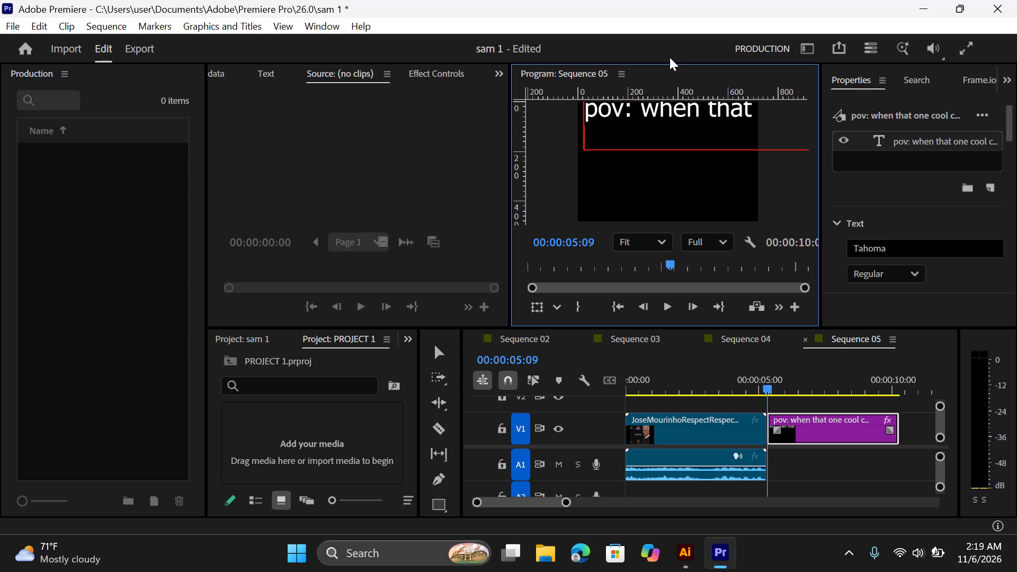
type("enters")
key("space")
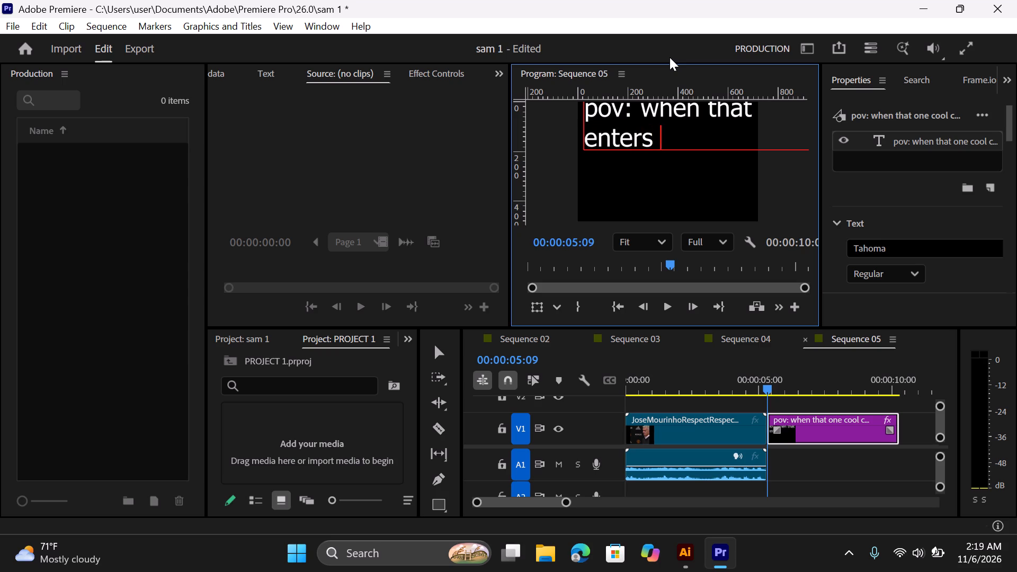
type("ur class")
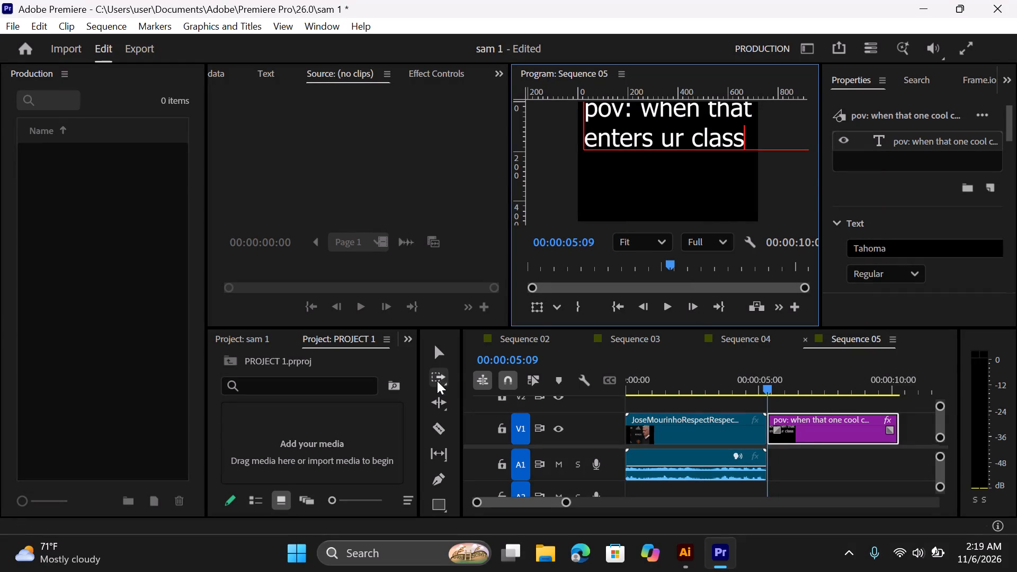
Scale down the caption text and position it near the top of the video frame so both lines fit, and preview it.
left_click_drag(438, 354, 627, 122)
left_click_drag(627, 122, 617, 124)
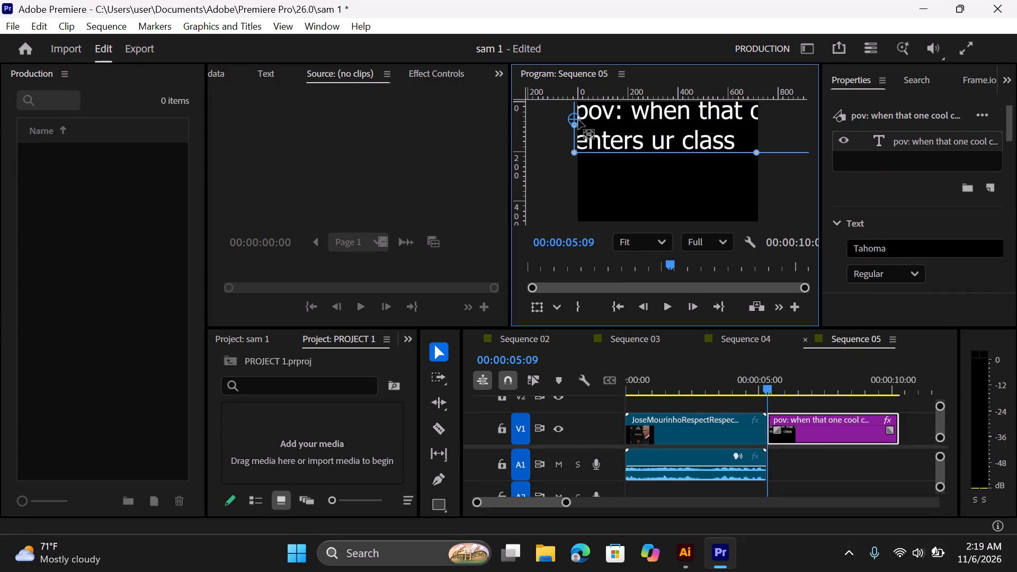
left_click_drag(577, 119, 655, 166)
left_click_drag(574, 117, 612, 123)
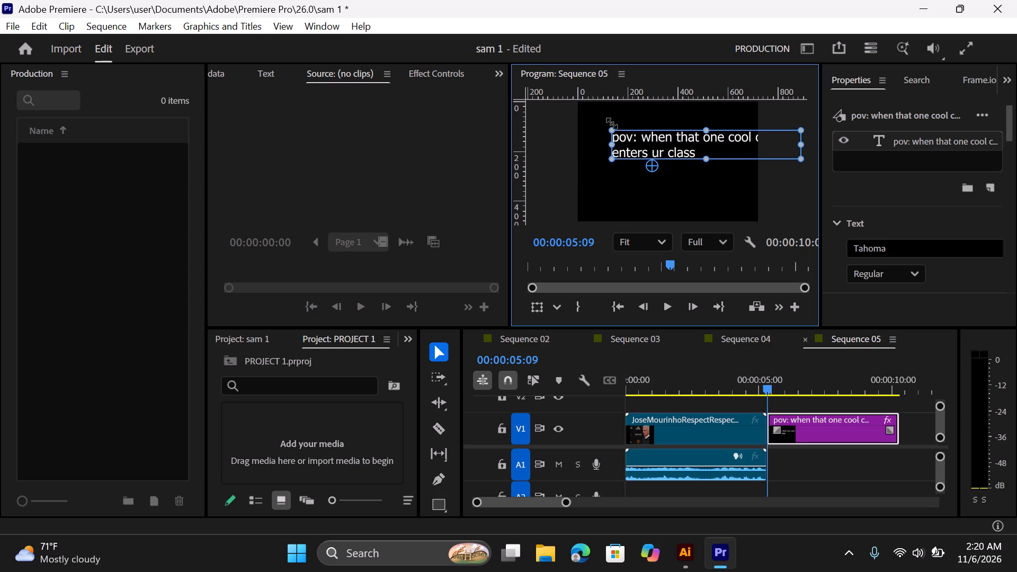
left_click_drag(694, 148, 663, 126)
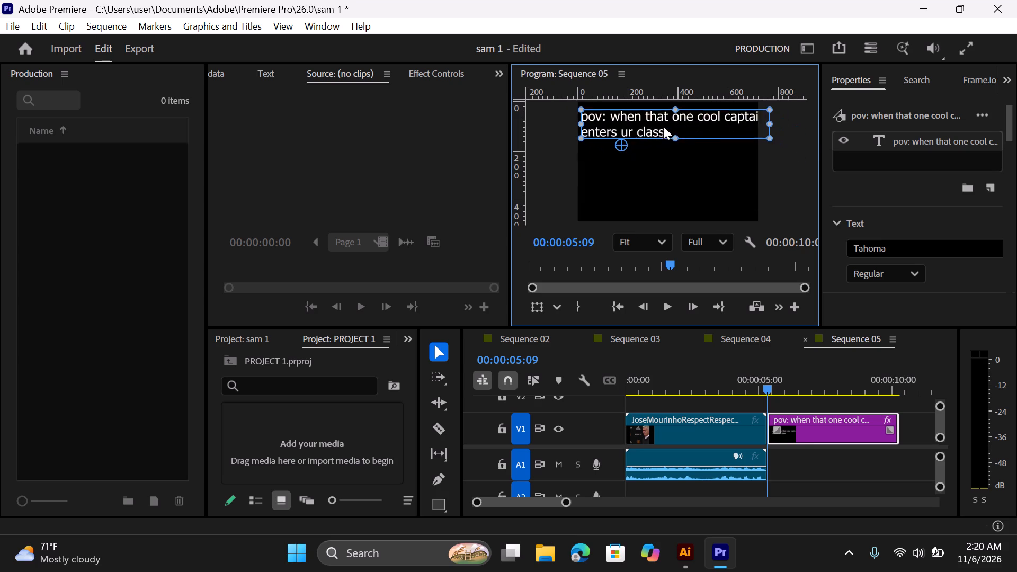
left_click_drag(663, 126, 666, 123)
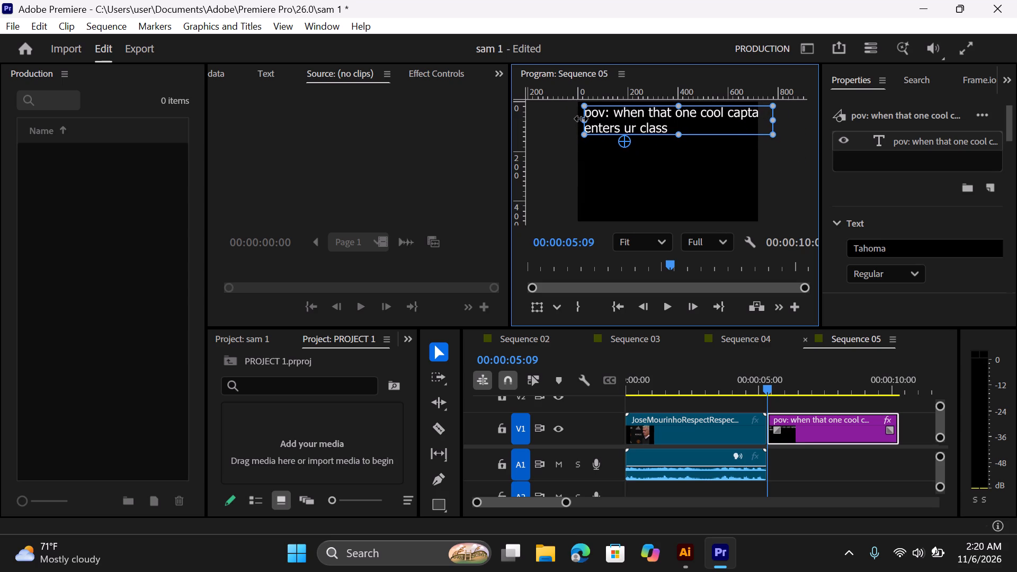
left_click_drag(581, 119, 596, 120)
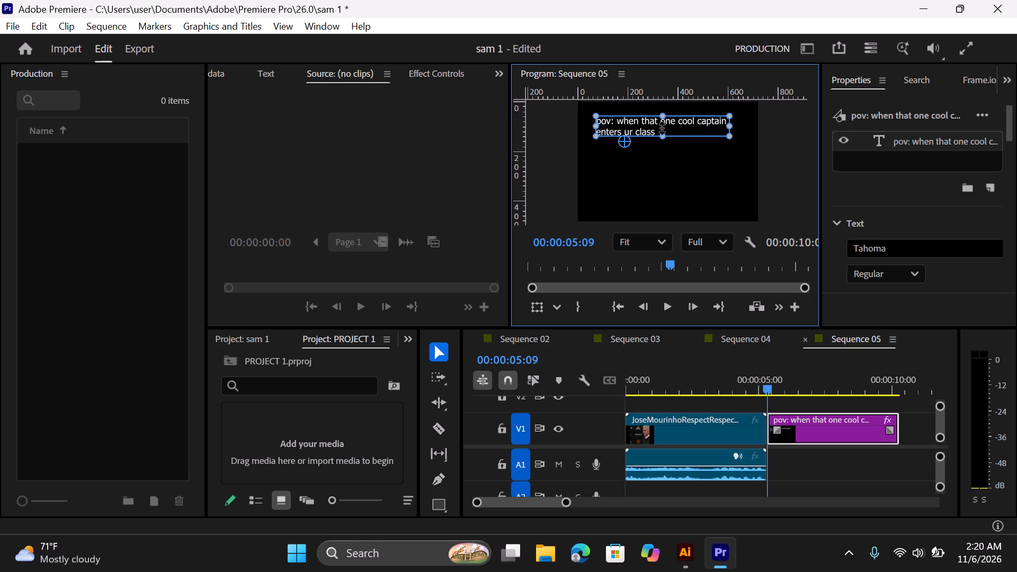
left_click(656, 149)
left_click(670, 308)
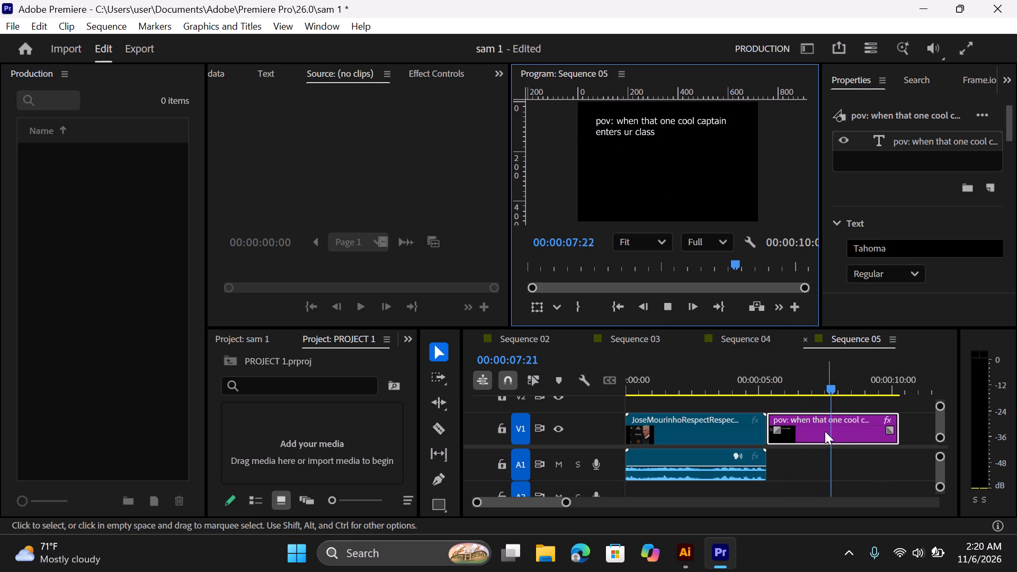
Move the caption graphic onto V2 at the start of Sequence 05 and extend it to the end of the Mourinho clip.
left_click_drag(822, 433, 691, 400)
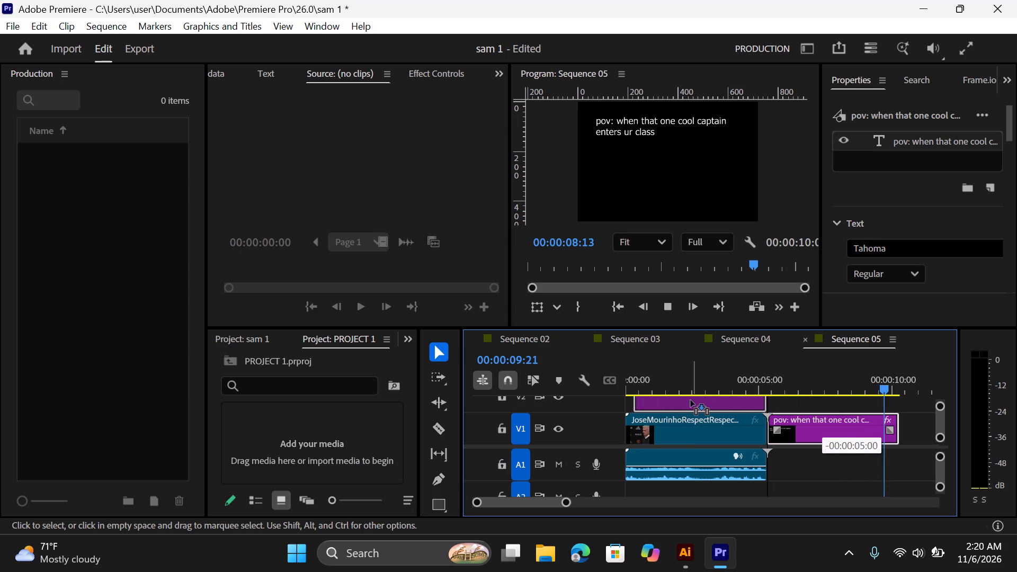
left_click_drag(691, 400, 678, 401)
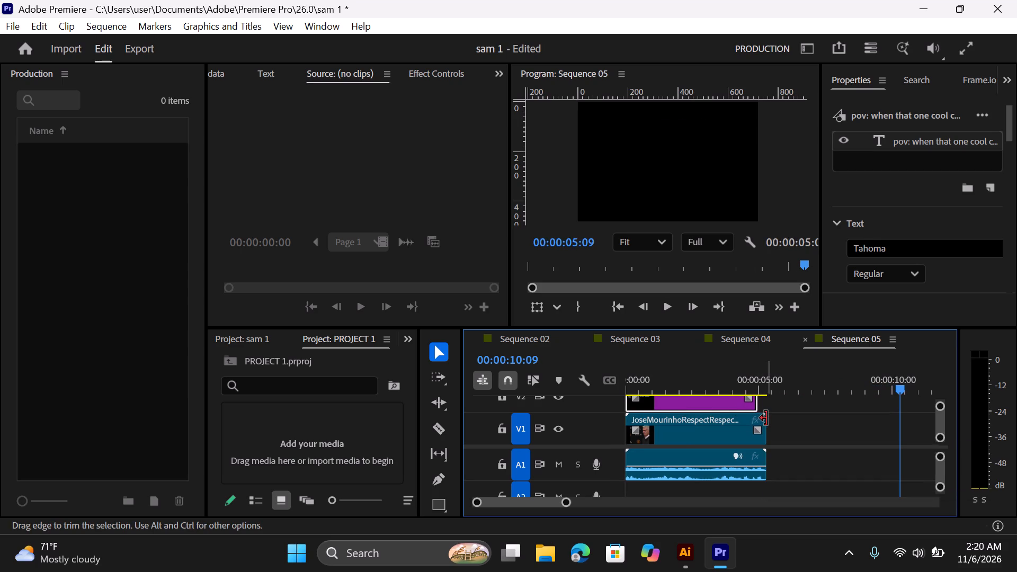
left_click(766, 419)
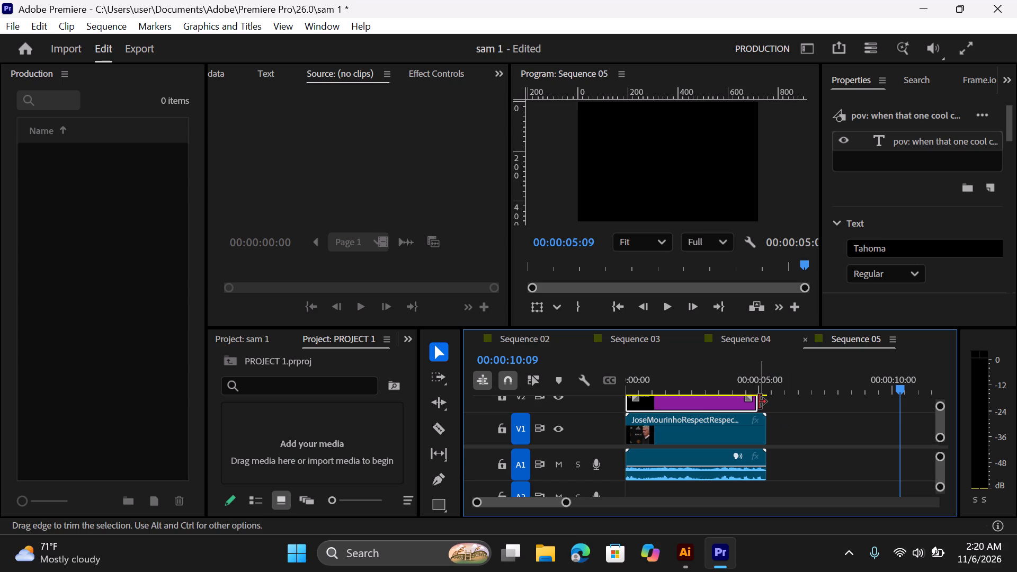
left_click_drag(759, 402, 764, 405)
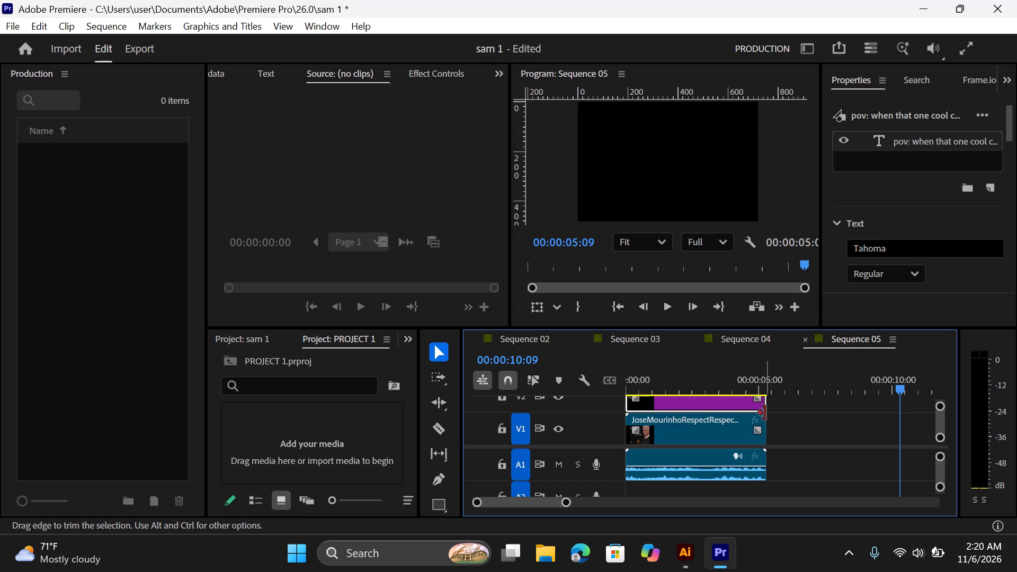
Play the captioned Sequence 05 through to its end.
left_click(674, 306)
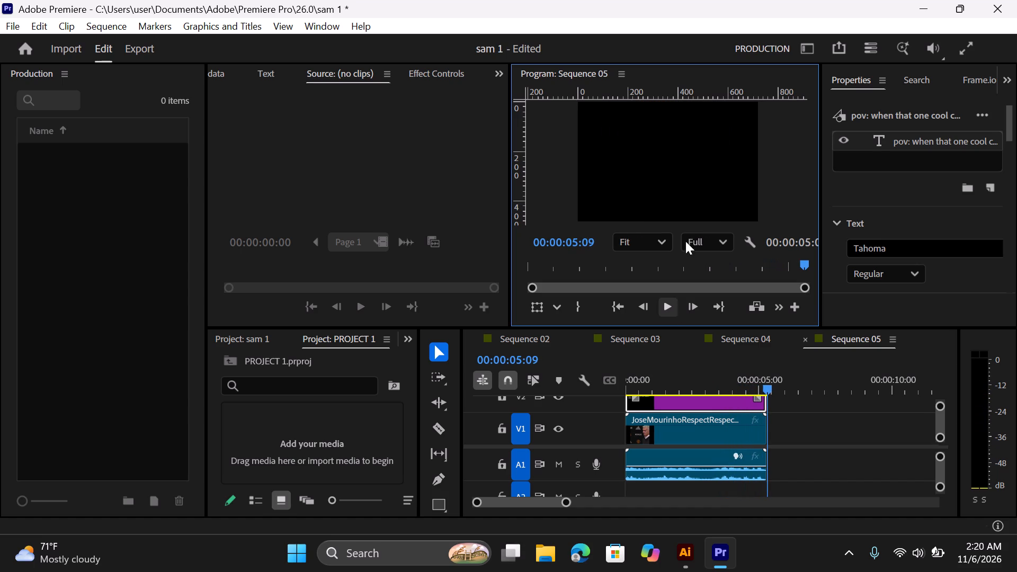
Quick-export Sequence 05 as an MP4 named "schoolmeme1" in Documents, using the Match Source - Adaptive High Bitrate preset.
left_click(844, 52)
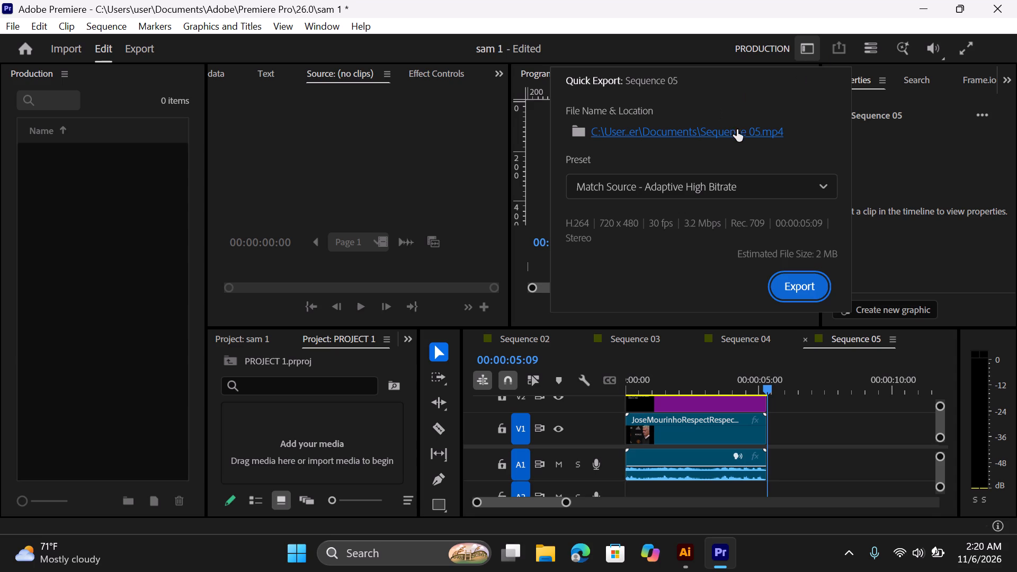
left_click(739, 131)
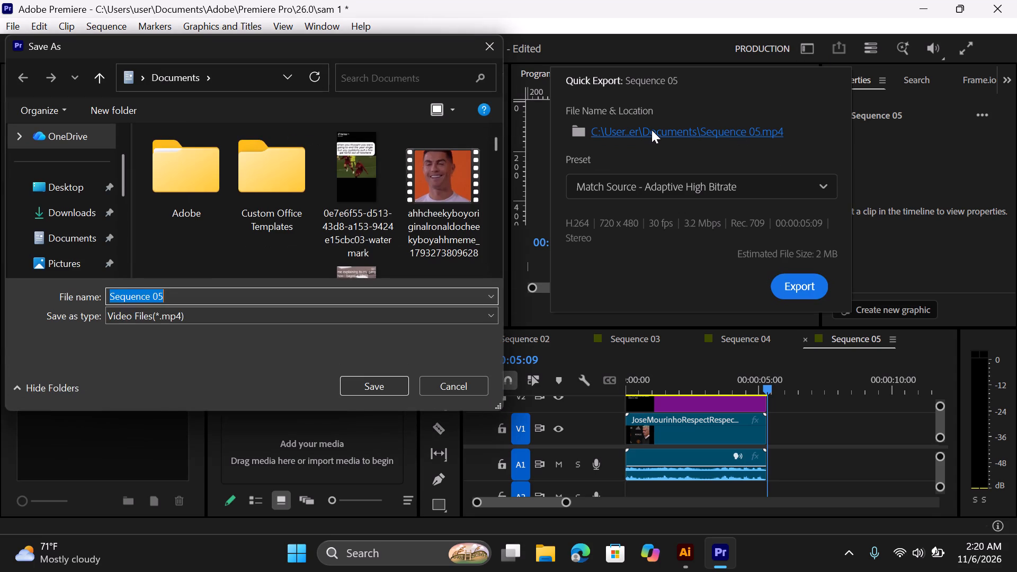
key("BackSpace")
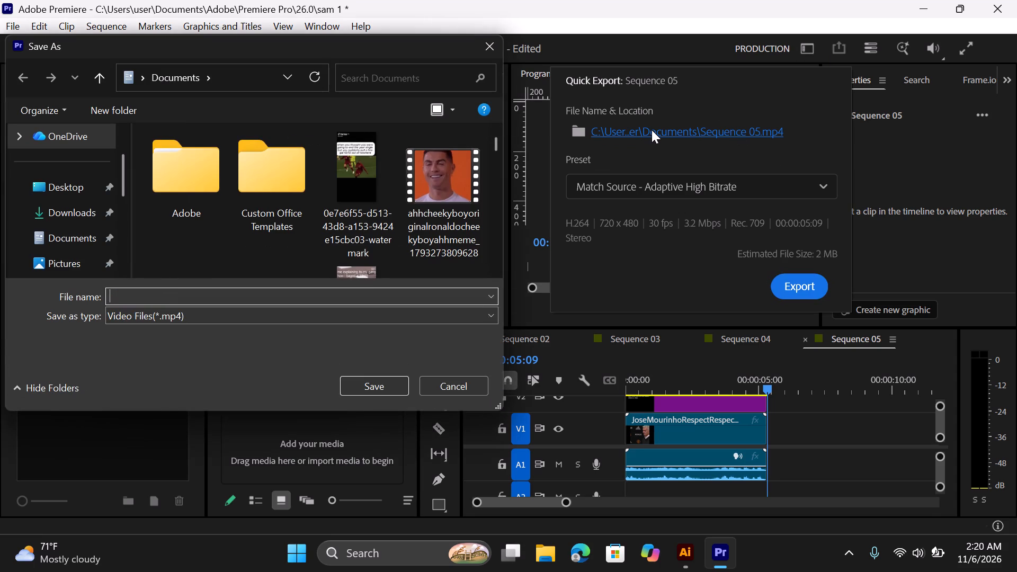
type("sc")
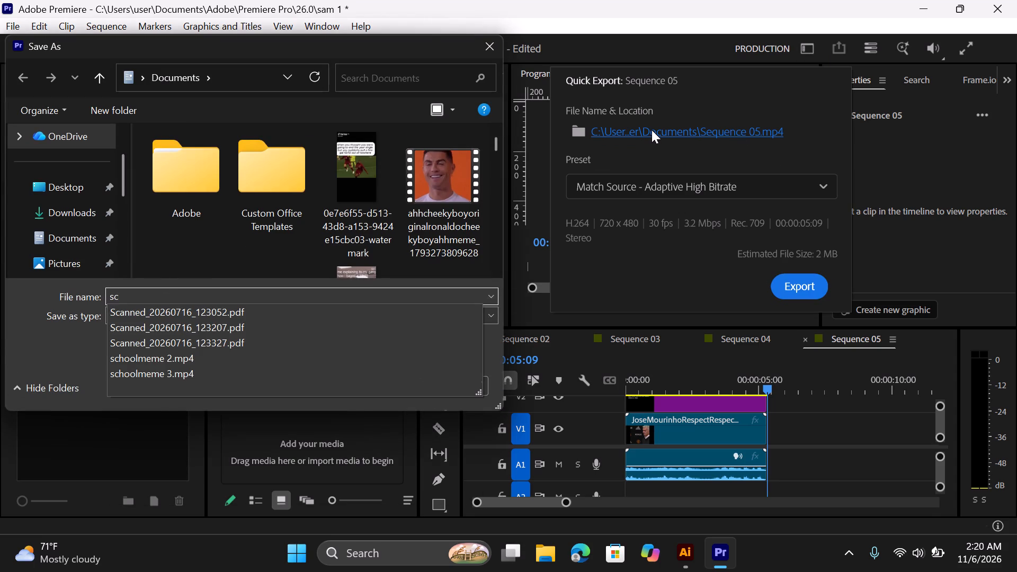
key("h")
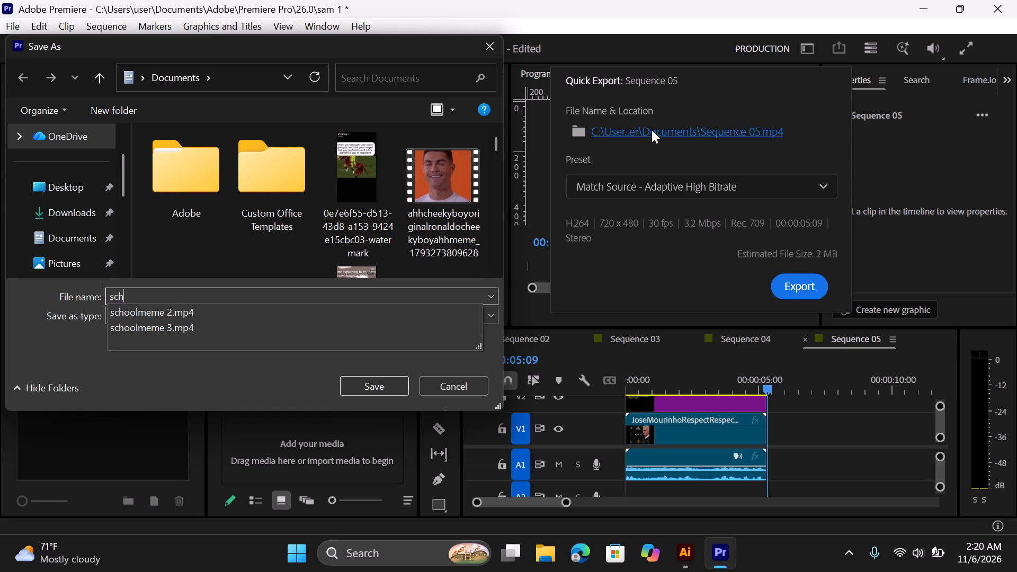
type("oo")
key("l")
type("meme")
key("1")
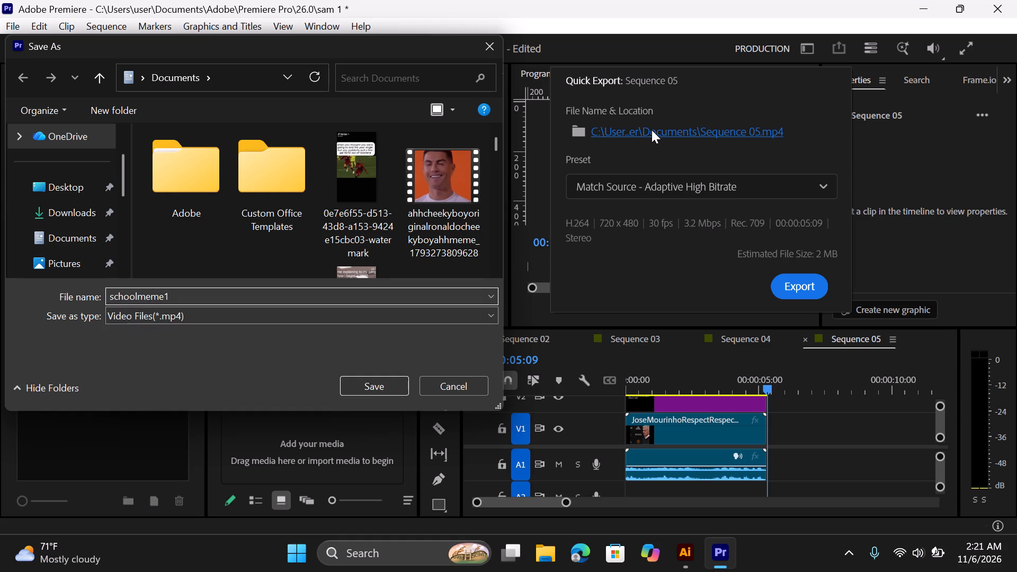
left_click(363, 380)
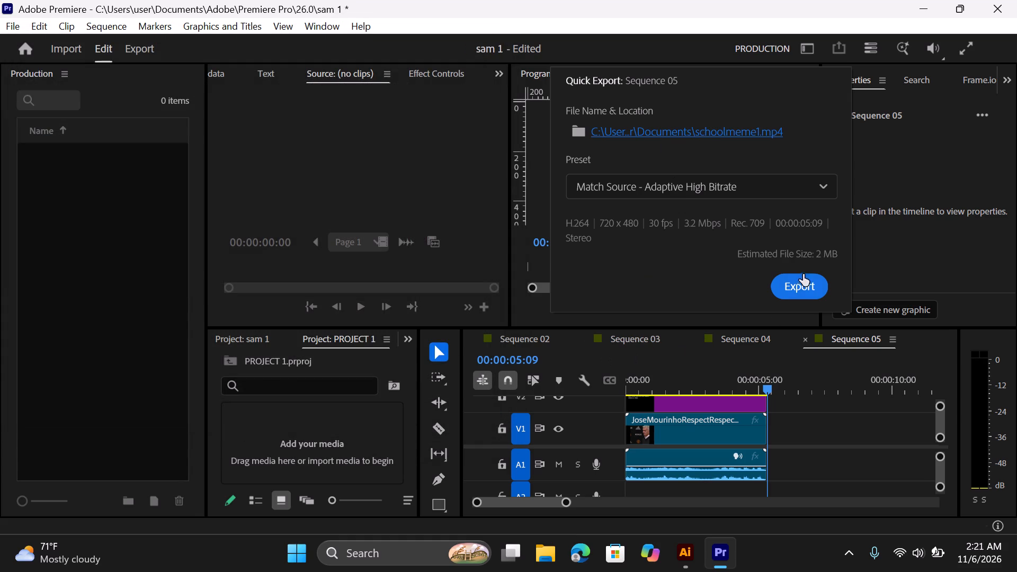
left_click(804, 284)
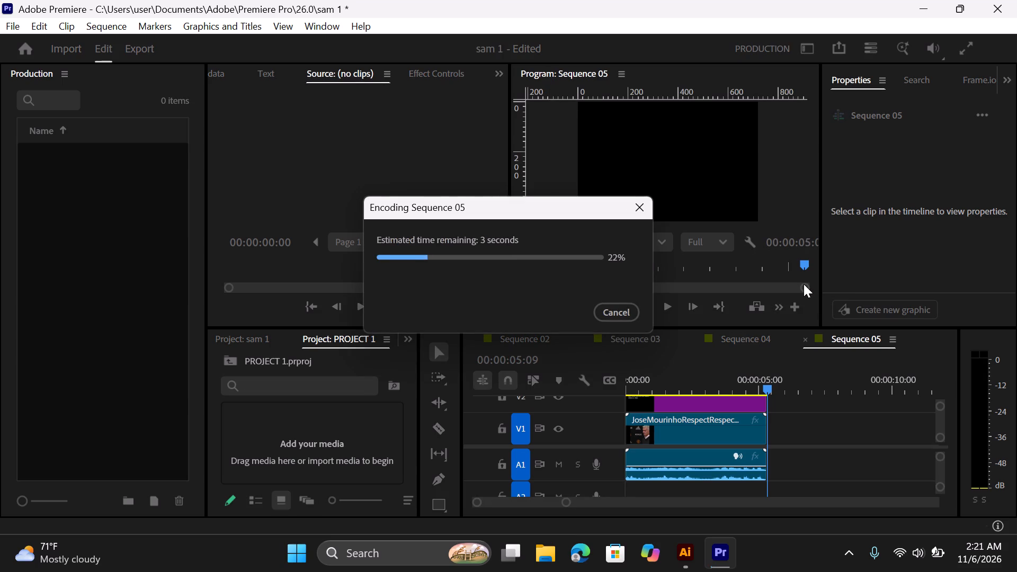
left_click(804, 284)
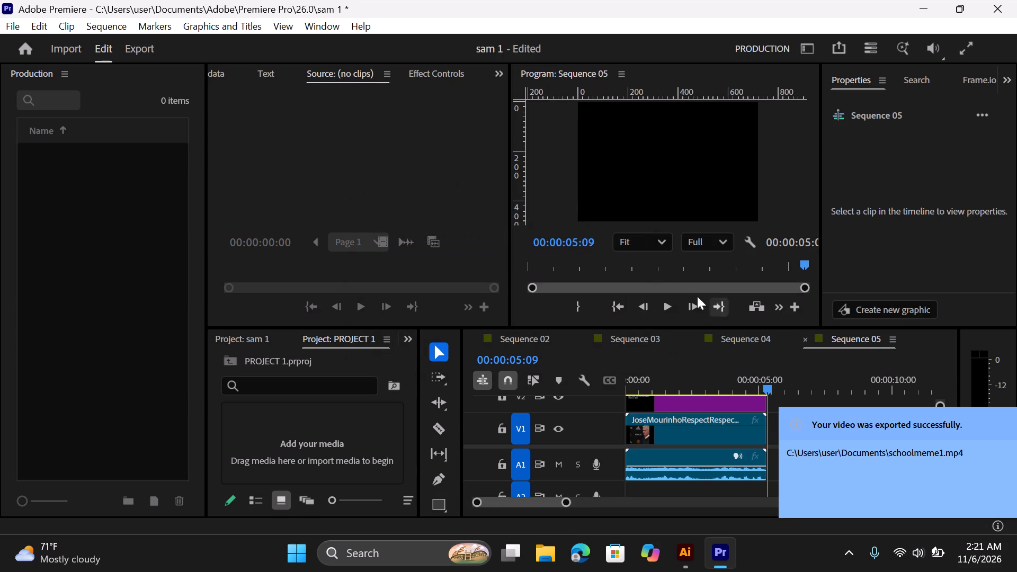
Return to Premiere's Home screen, minimize the window, and launch Kuro from the desktop.
left_click(37, 51)
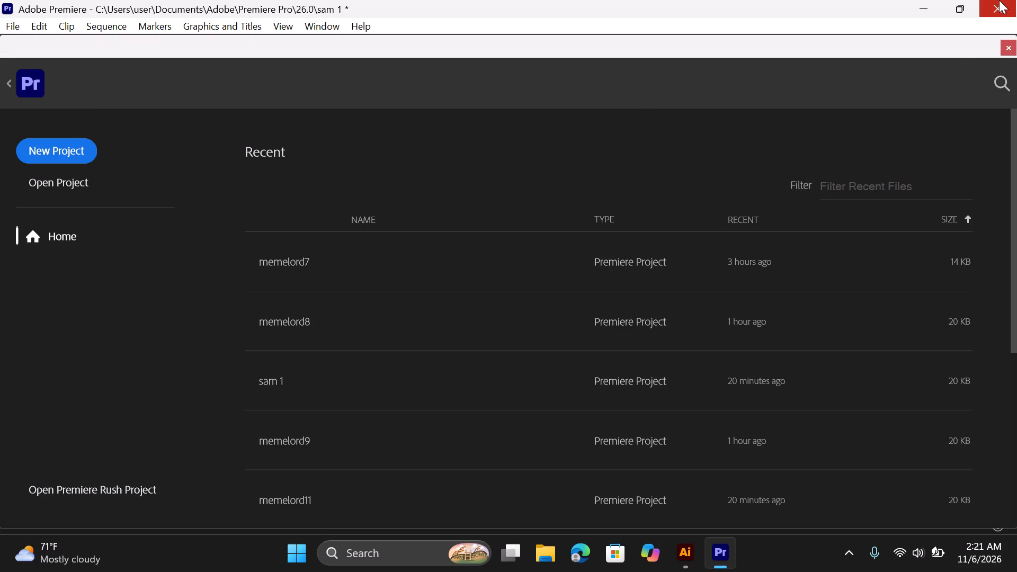
left_click(926, 9)
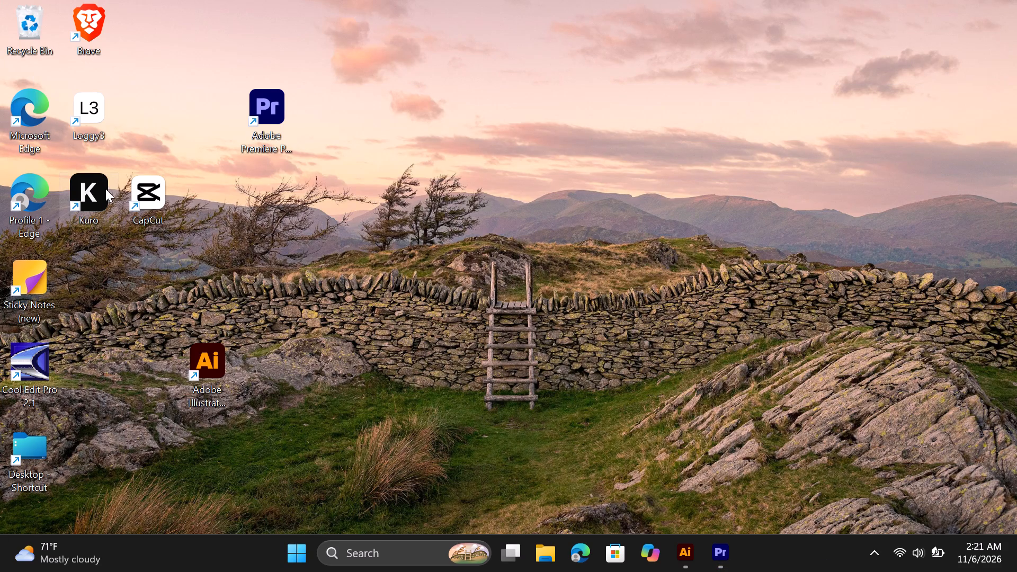
left_click(102, 186)
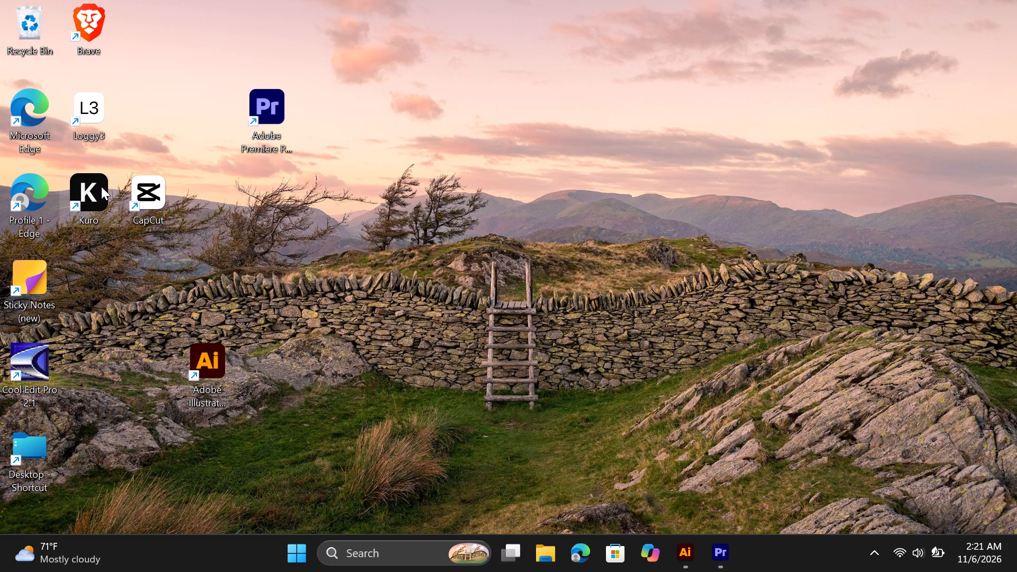
double_click(101, 186)
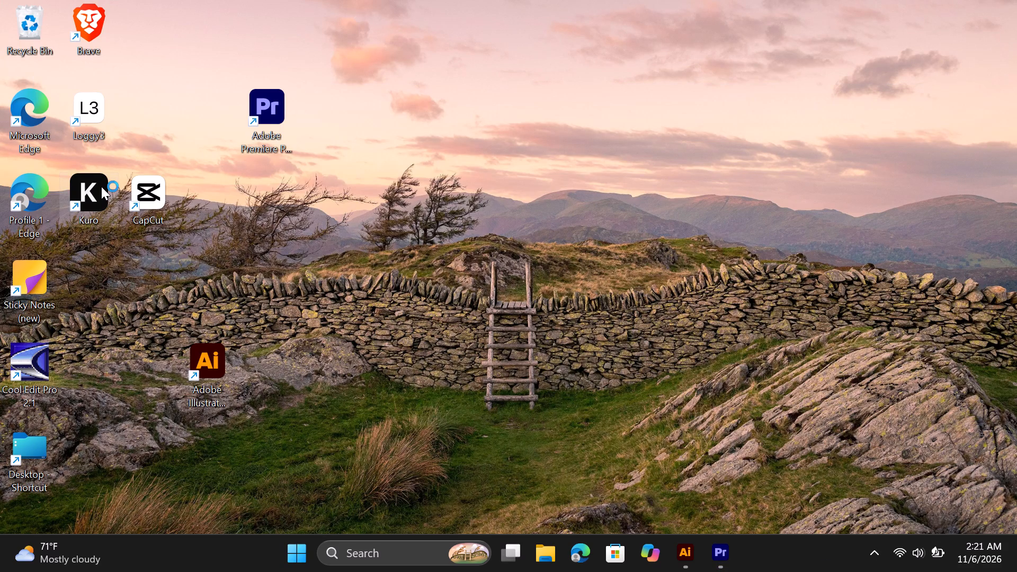
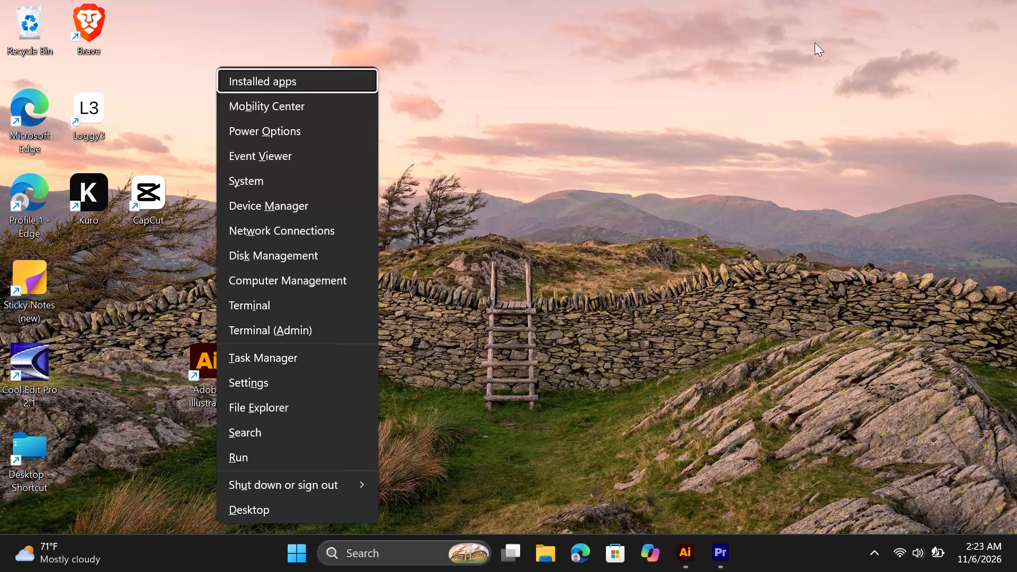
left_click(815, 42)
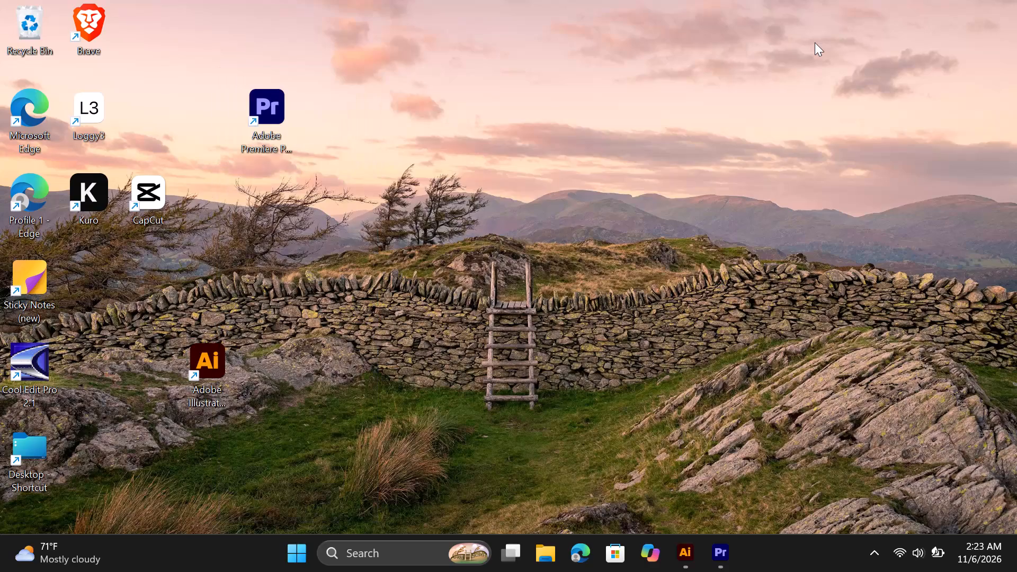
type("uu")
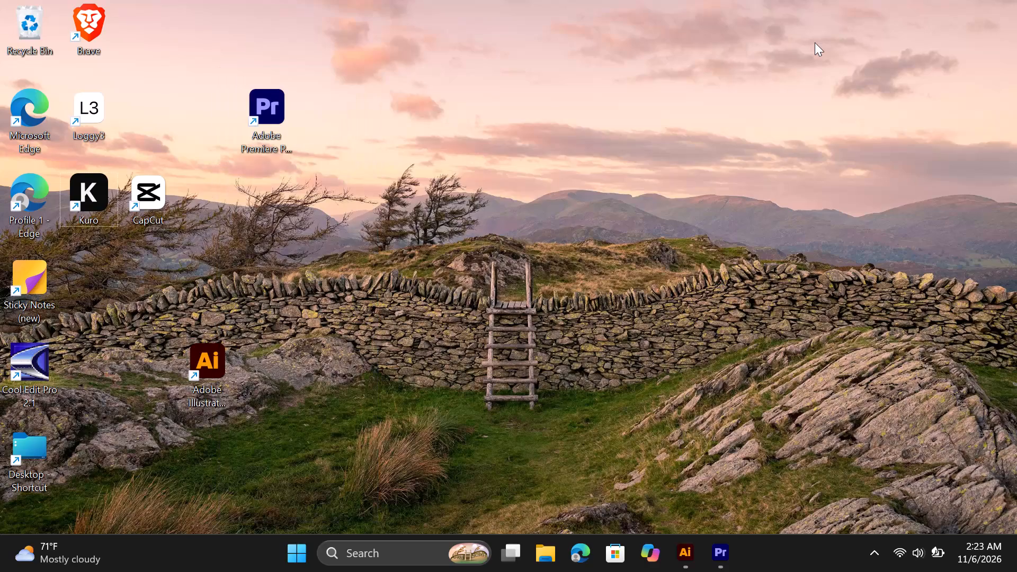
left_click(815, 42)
Shut down the computer from the desktop.
key("super+x")
key("u")
key("u")
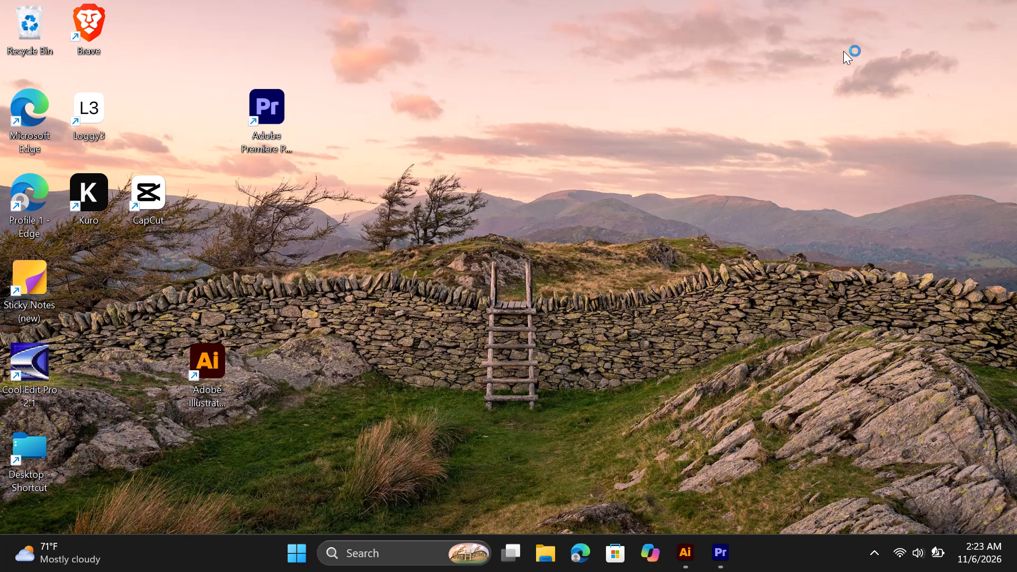